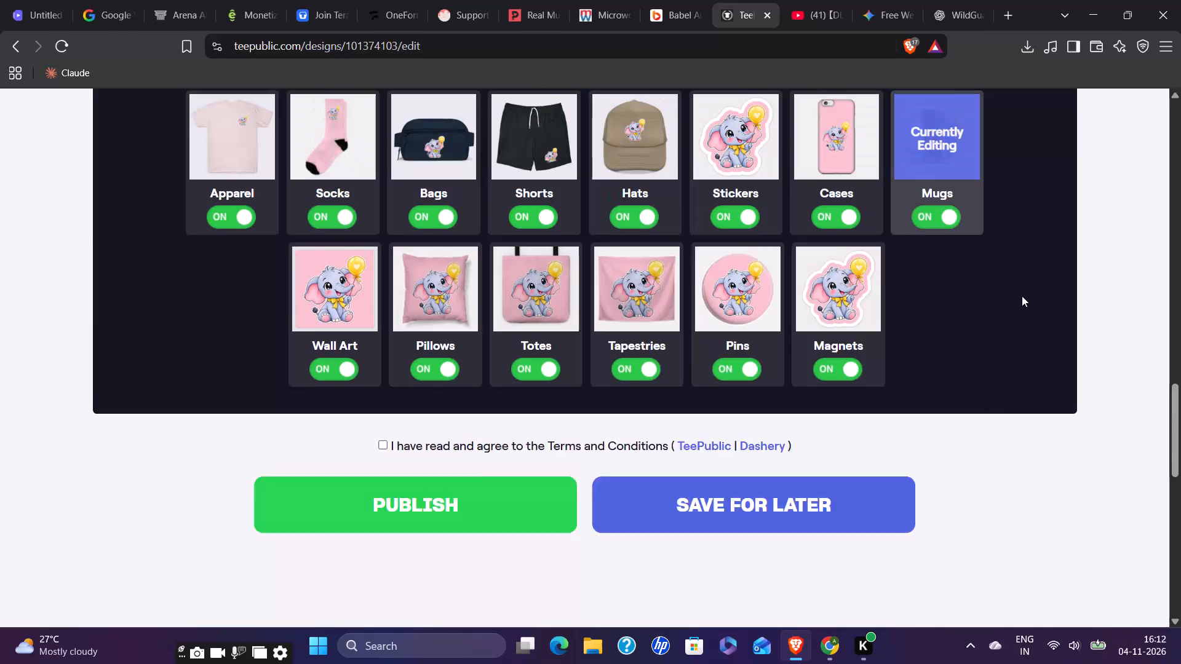
Agree to the Terms and Conditions and publish the baby elephant design with all products enabled.
{"action": "scroll", "coordinate": [1032, 409], "scroll_direction": "up", "scroll_amount": 1}
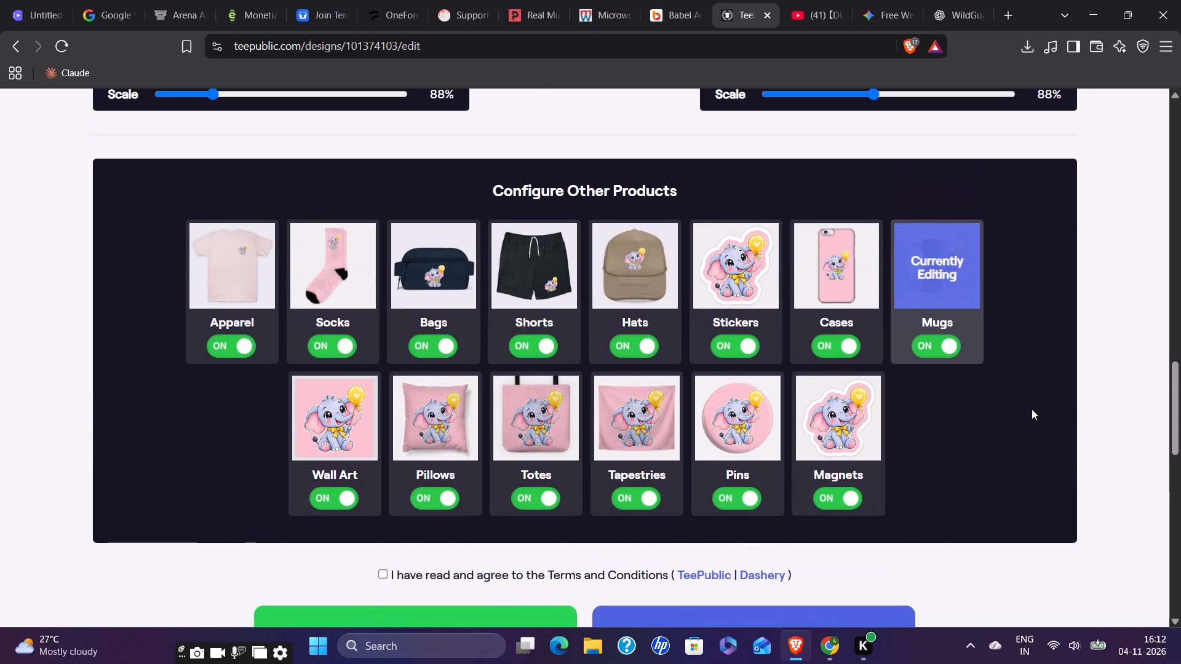
{"action": "scroll", "coordinate": [1125, 448], "scroll_direction": "down", "scroll_amount": 2}
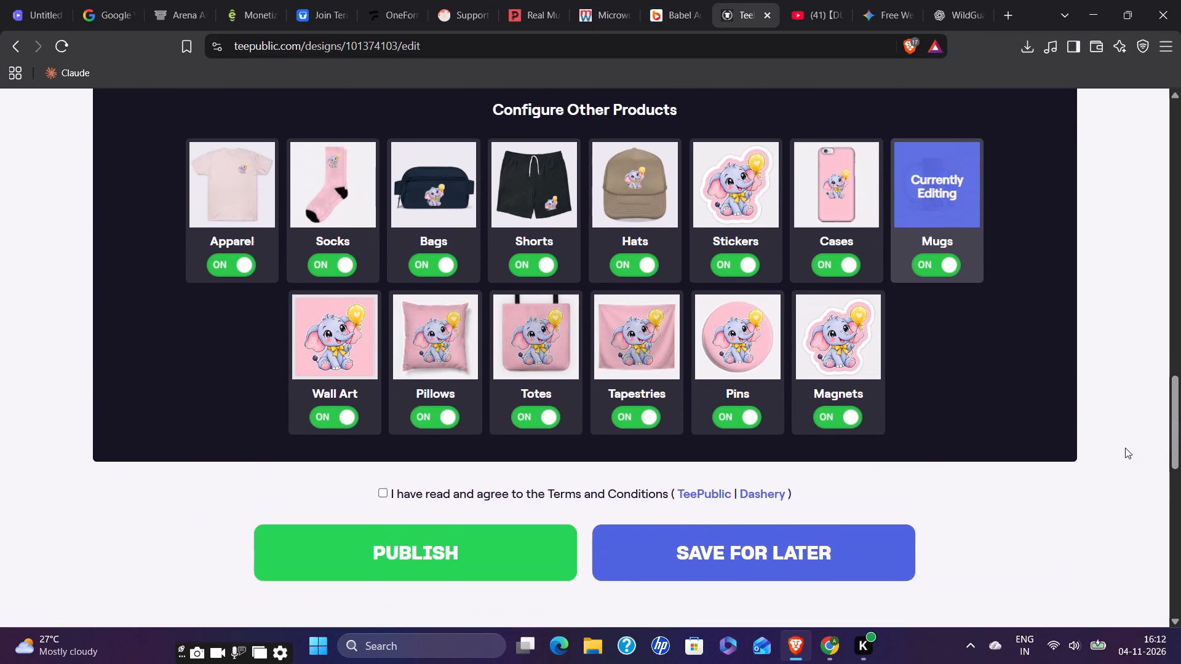
{"action": "scroll", "coordinate": [1125, 448], "scroll_direction": "down", "scroll_amount": 2}
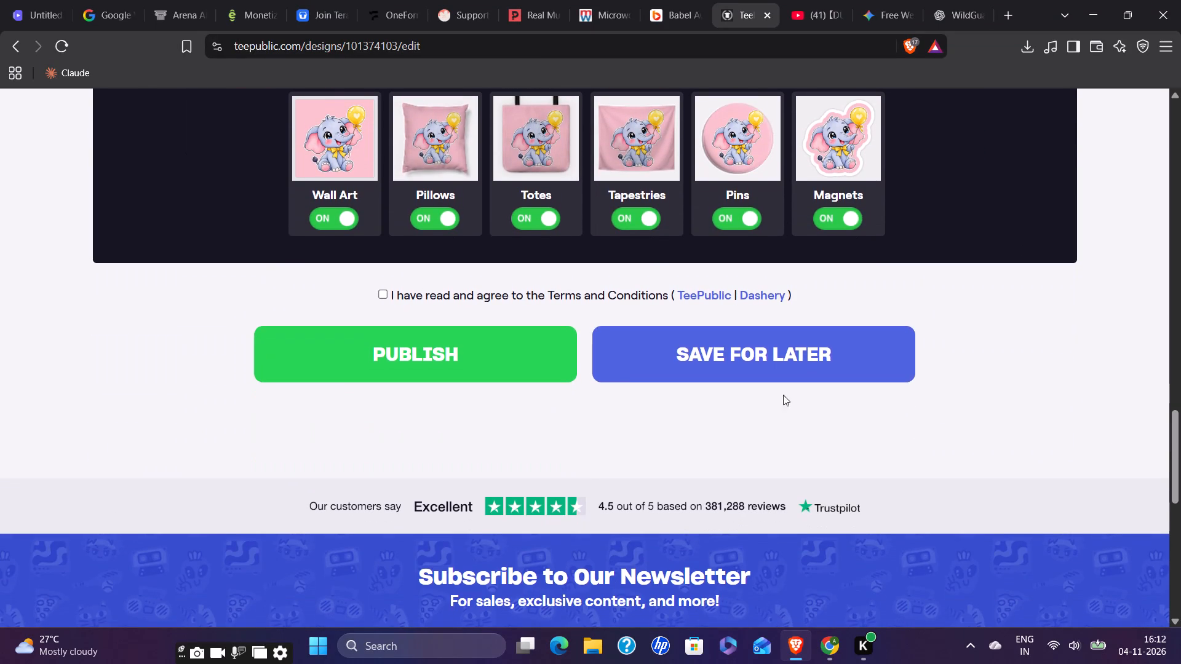
{"action": "left_click", "coordinate": [380, 294]}
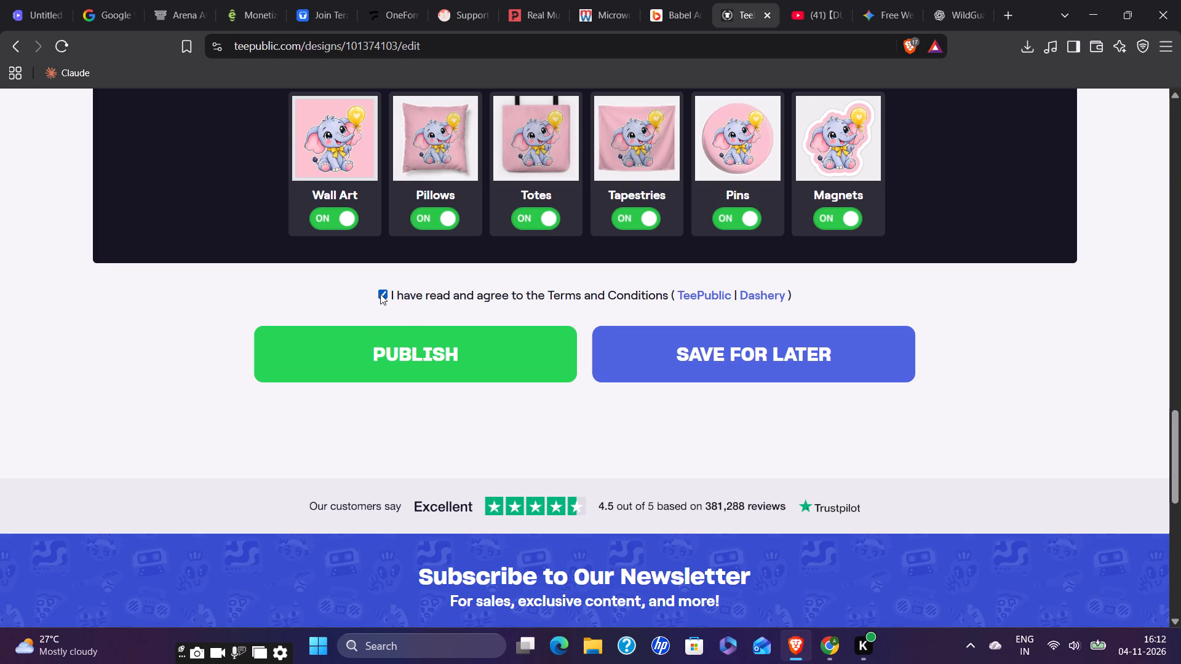
{"action": "left_click", "coordinate": [444, 357]}
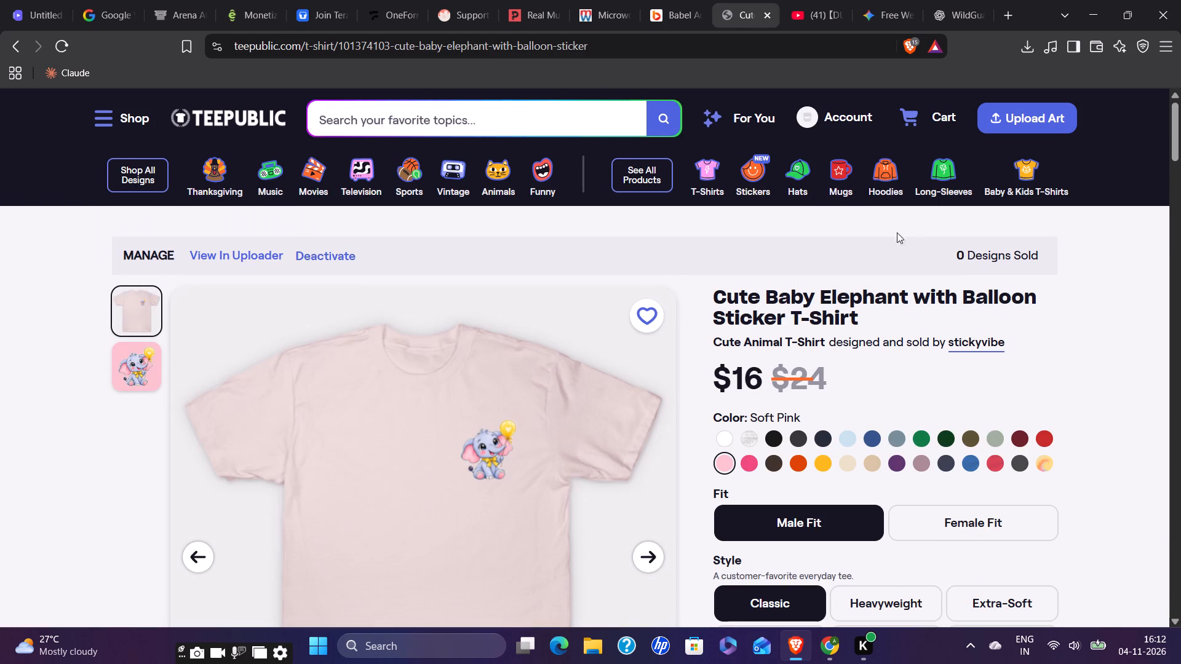
Look through the published design's product page, including its description, the related products and the recommended designs.
{"action": "scroll", "coordinate": [1094, 309], "scroll_direction": "down", "scroll_amount": 4}
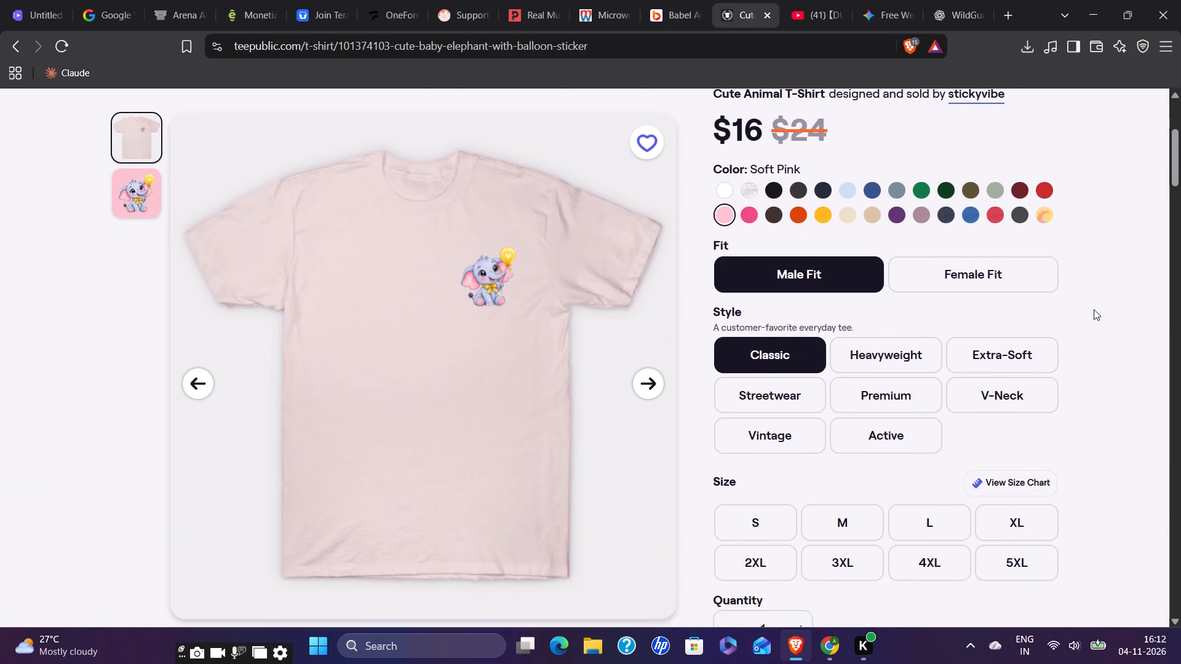
{"action": "scroll", "coordinate": [1094, 309], "scroll_direction": "down", "scroll_amount": 6}
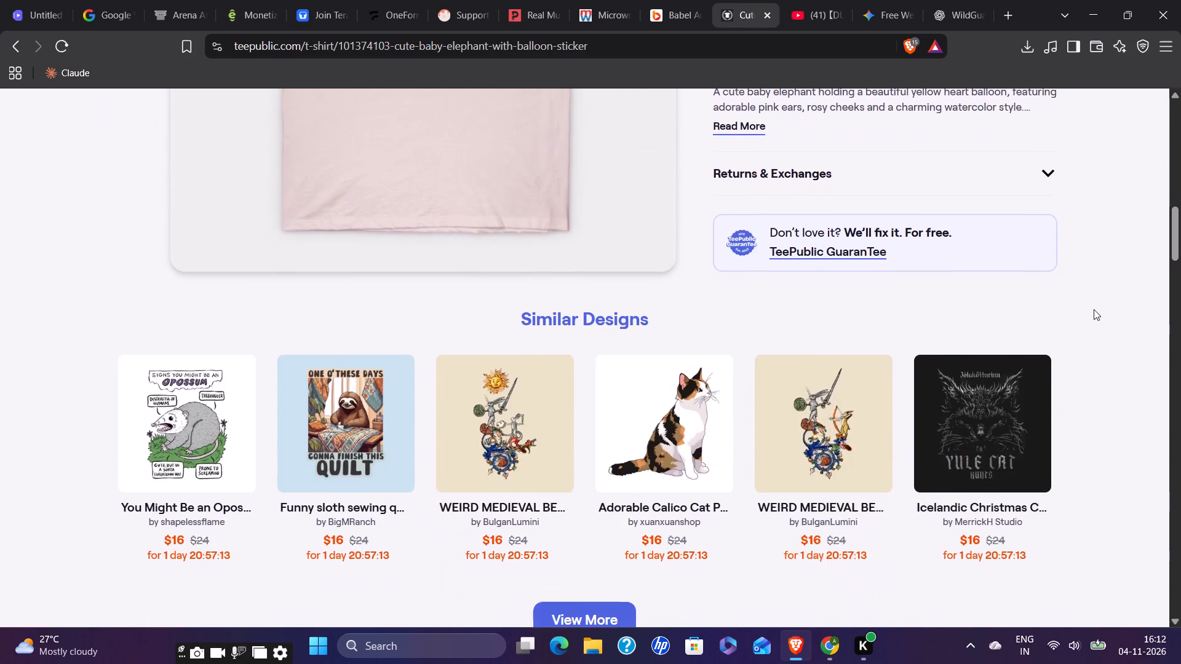
{"action": "scroll", "coordinate": [1094, 309], "scroll_direction": "down", "scroll_amount": 4}
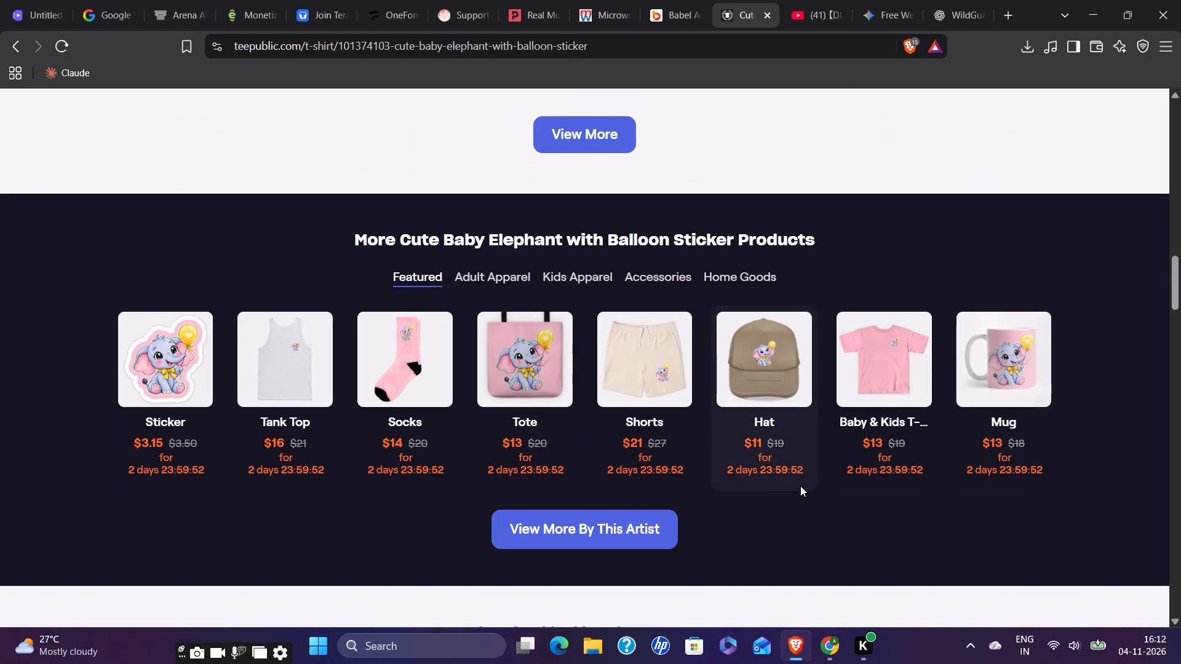
{"action": "scroll", "coordinate": [854, 499], "scroll_direction": "down", "scroll_amount": 1}
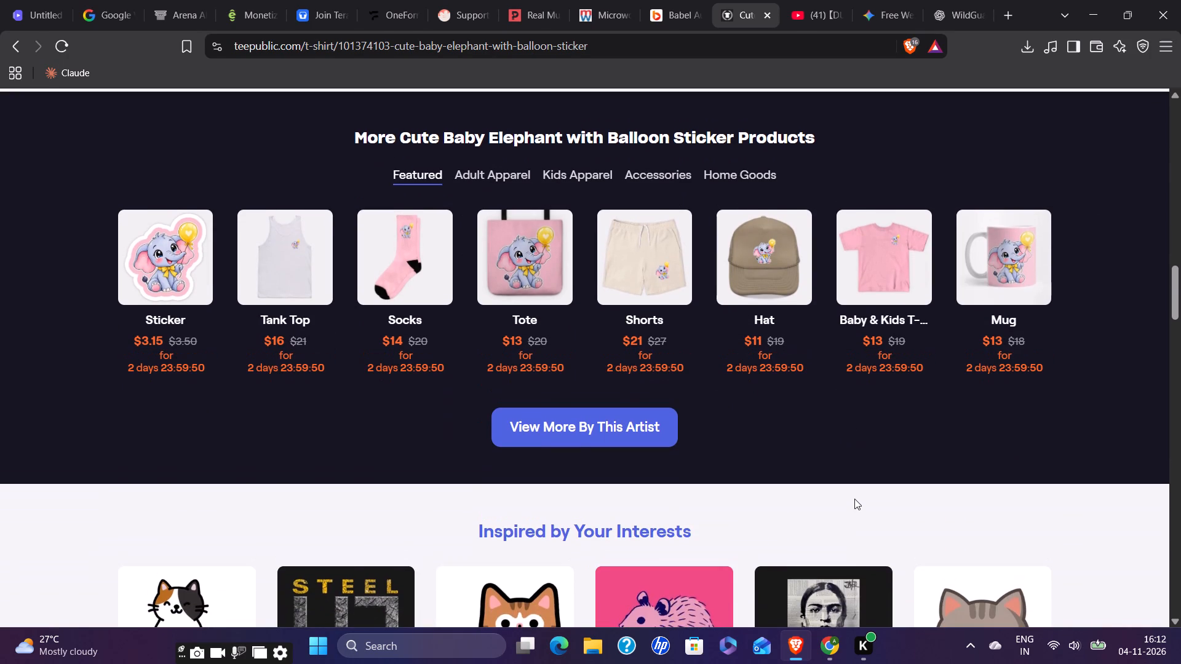
{"action": "scroll", "coordinate": [784, 417], "scroll_direction": "down", "scroll_amount": 5}
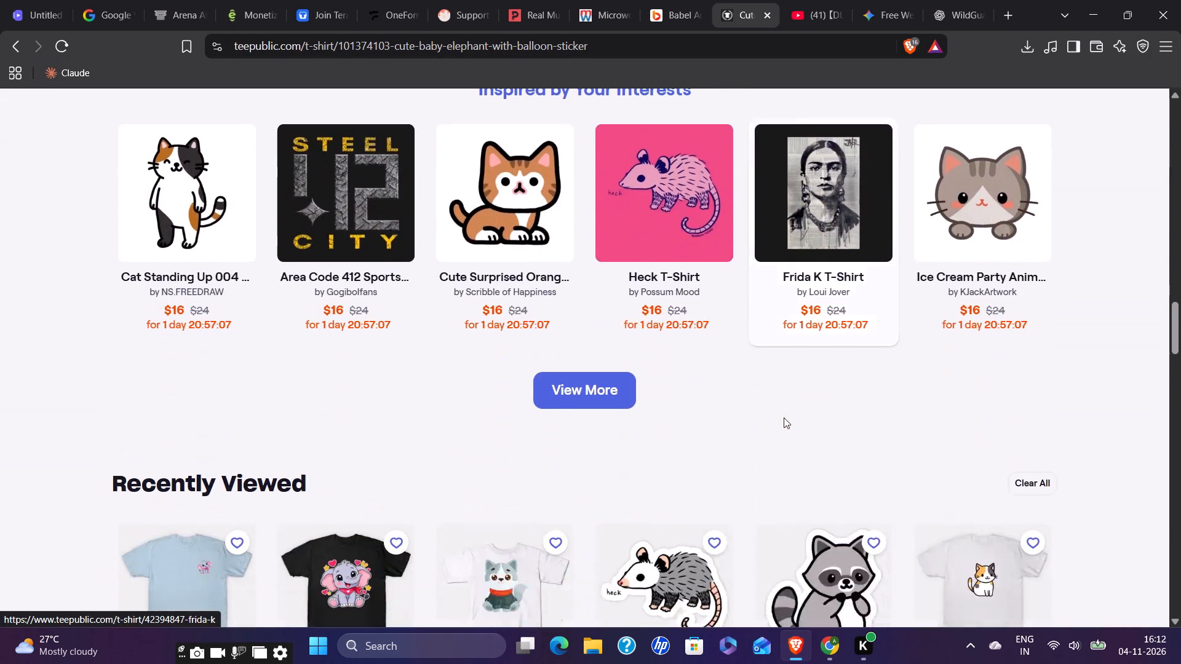
{"action": "scroll", "coordinate": [784, 417], "scroll_direction": "down", "scroll_amount": 1}
{"action": "scroll", "coordinate": [784, 417], "scroll_direction": "up", "scroll_amount": 1}
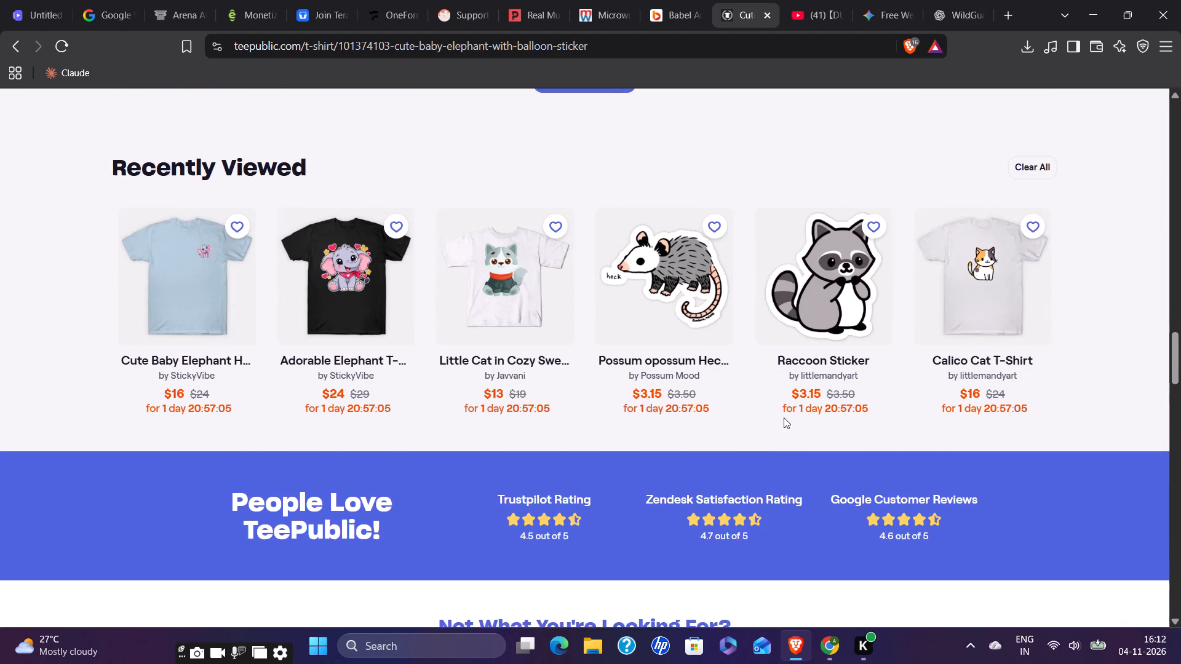
{"action": "scroll", "coordinate": [784, 417], "scroll_direction": "up", "scroll_amount": 1}
{"action": "scroll", "coordinate": [880, 223], "scroll_direction": "up", "scroll_amount": 3}
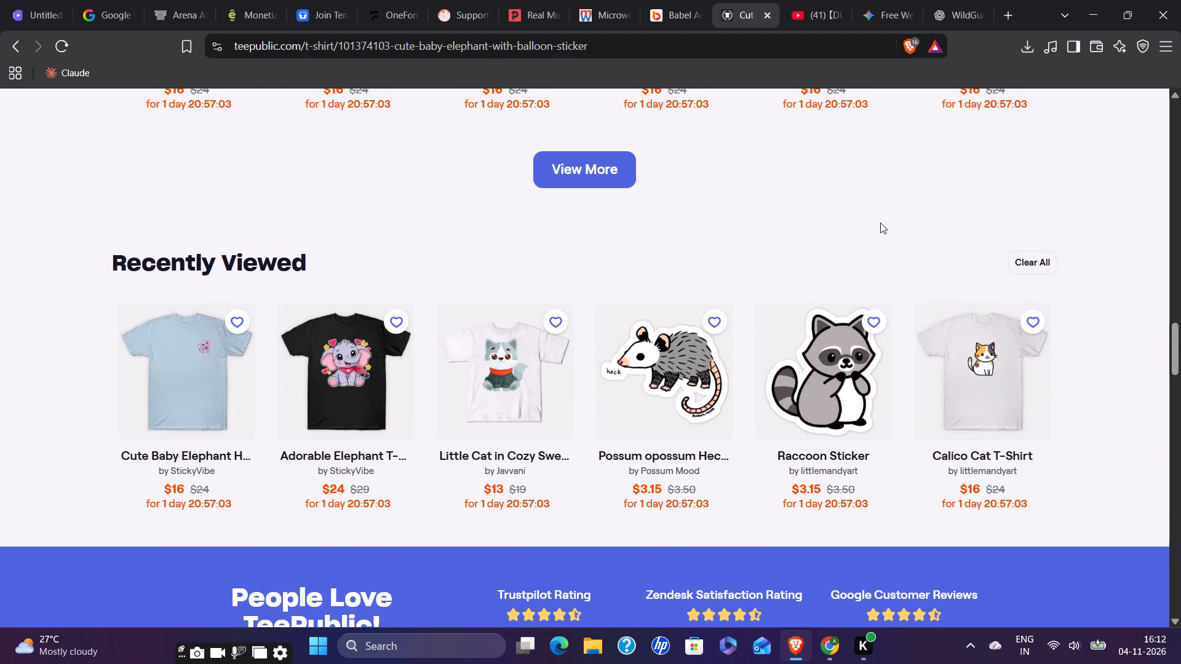
{"action": "scroll", "coordinate": [880, 223], "scroll_direction": "up", "scroll_amount": 8}
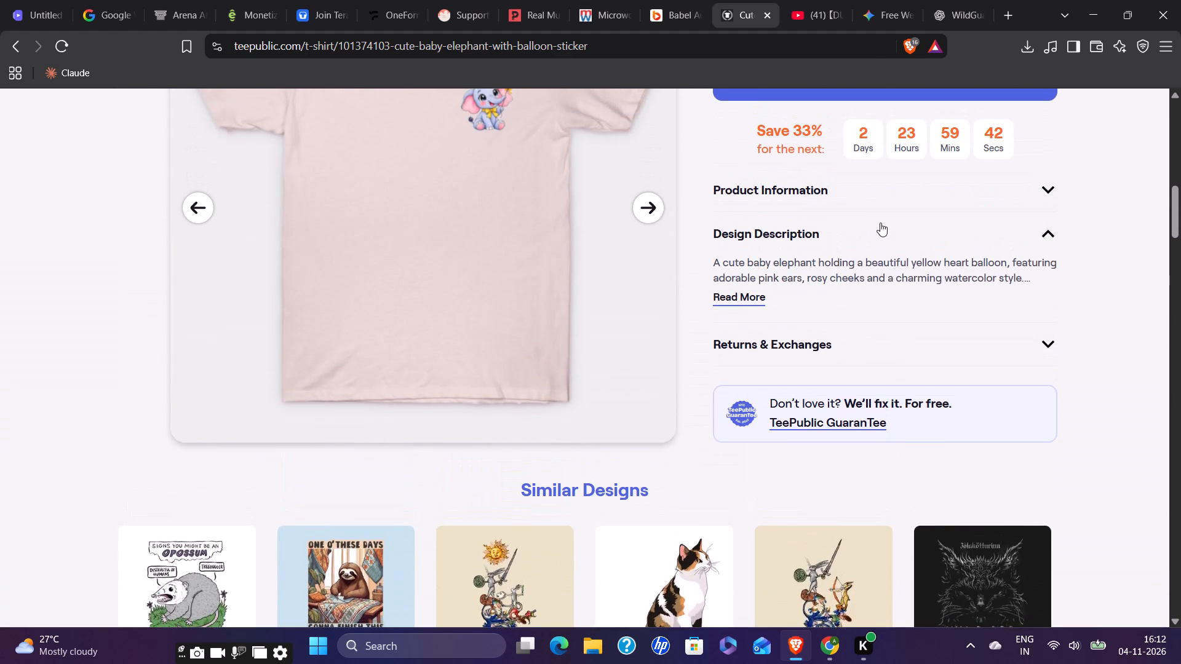
{"action": "scroll", "coordinate": [883, 215], "scroll_direction": "up", "scroll_amount": 2}
{"action": "scroll", "coordinate": [913, 162], "scroll_direction": "up", "scroll_amount": 2}
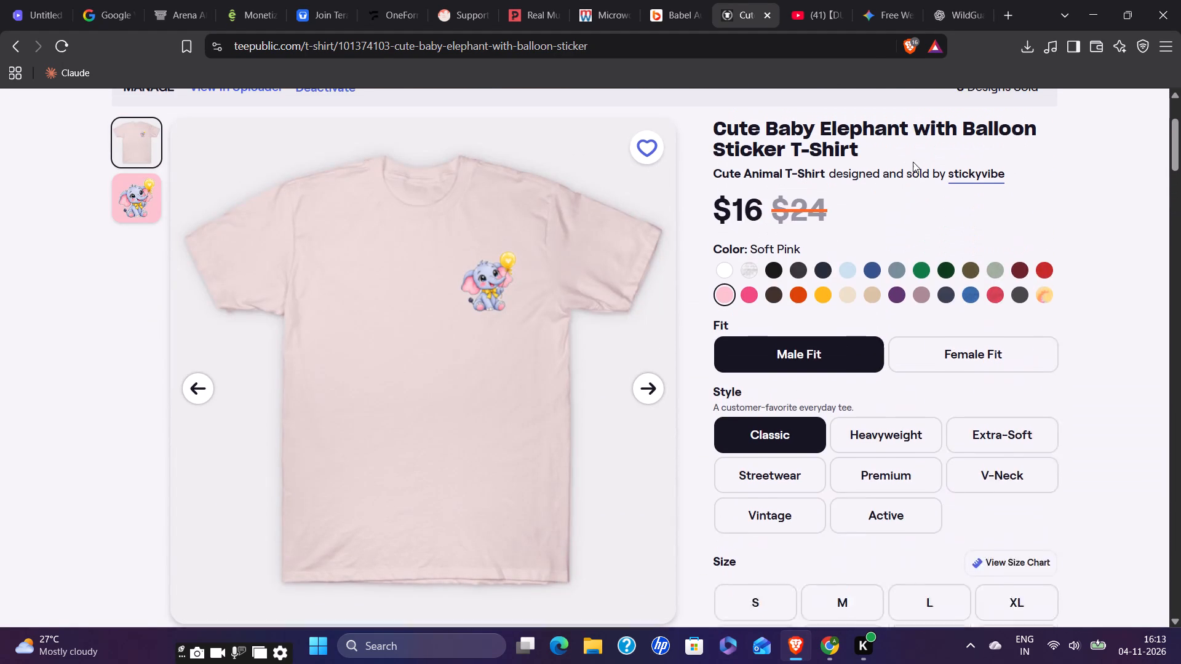
{"action": "scroll", "coordinate": [1063, 164], "scroll_direction": "up", "scroll_amount": 3}
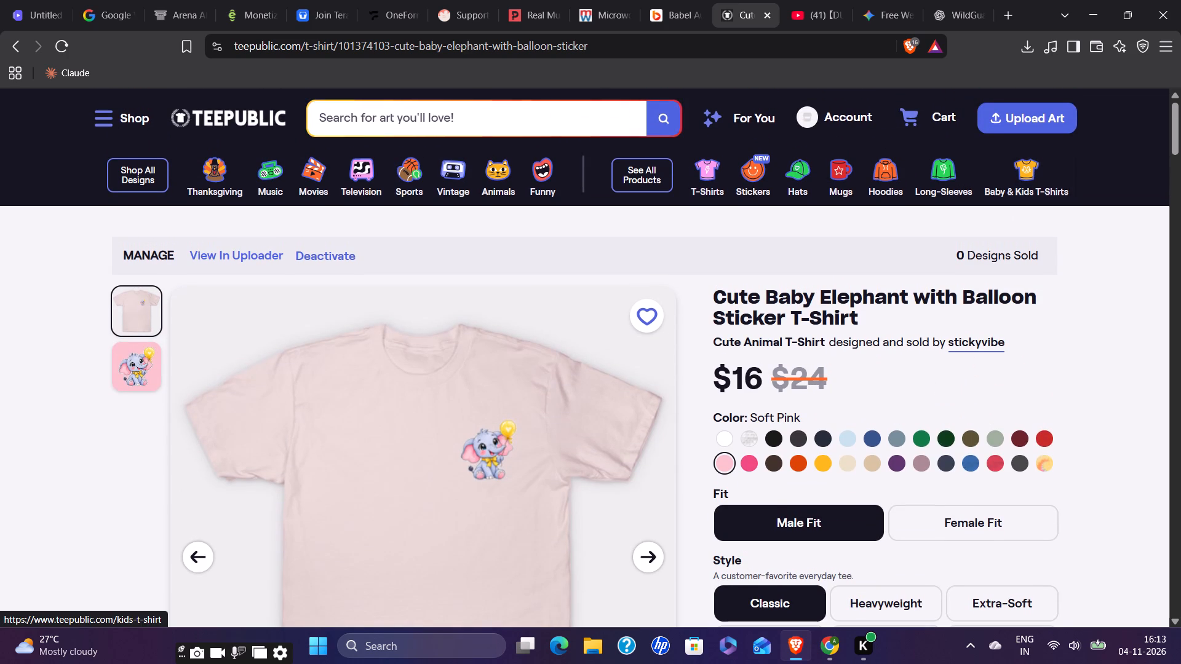
{"action": "scroll", "coordinate": [920, 305], "scroll_direction": "down", "scroll_amount": 1}
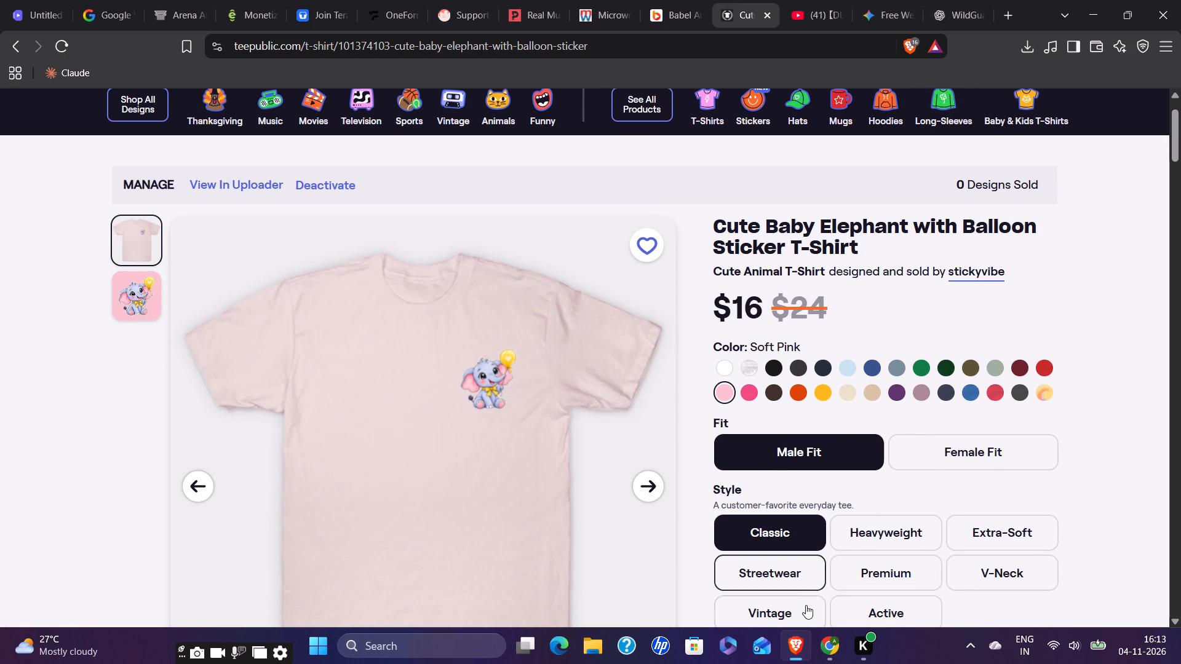
Switch to the Redbubble dashboard in Chrome and upload the image baby_elephant_yellow_balloon from Downloads as a new work.
{"action": "left_click", "coordinate": [838, 652]}
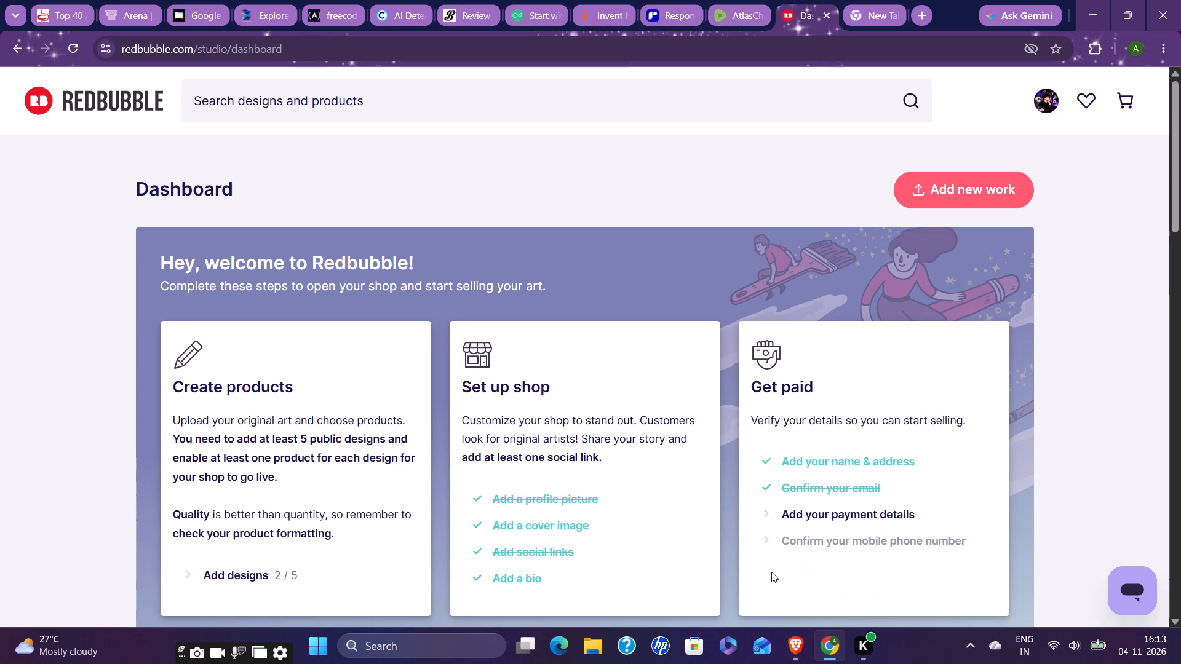
{"action": "scroll", "coordinate": [334, 376], "scroll_direction": "down", "scroll_amount": 3}
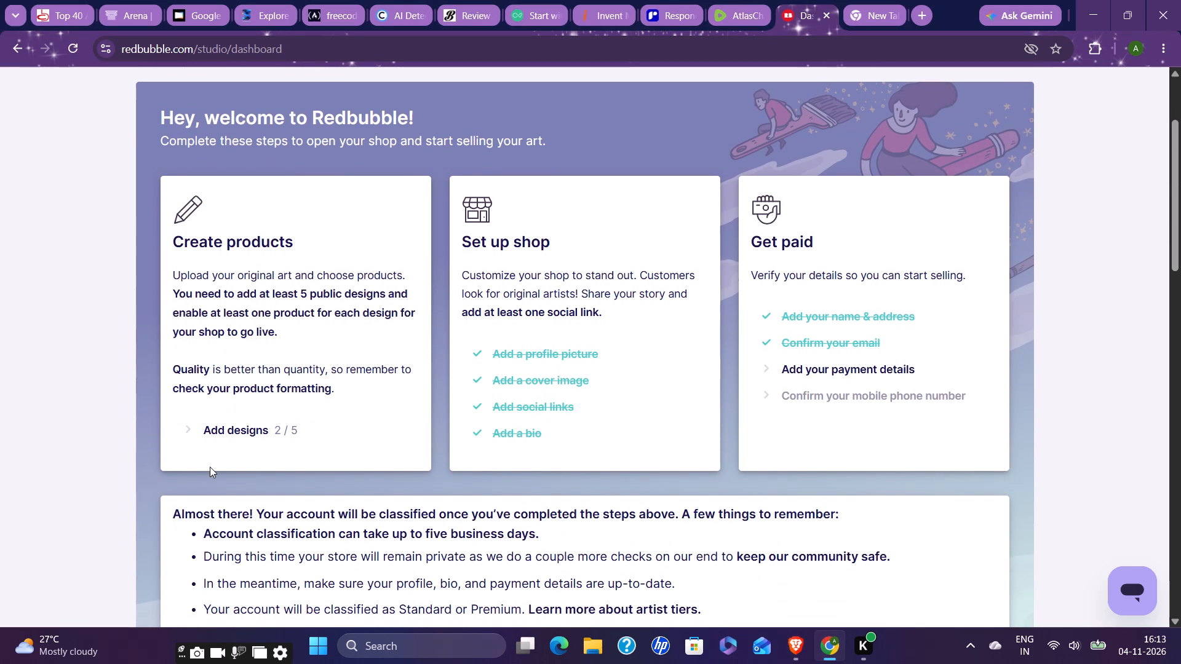
{"action": "left_click", "coordinate": [233, 426]}
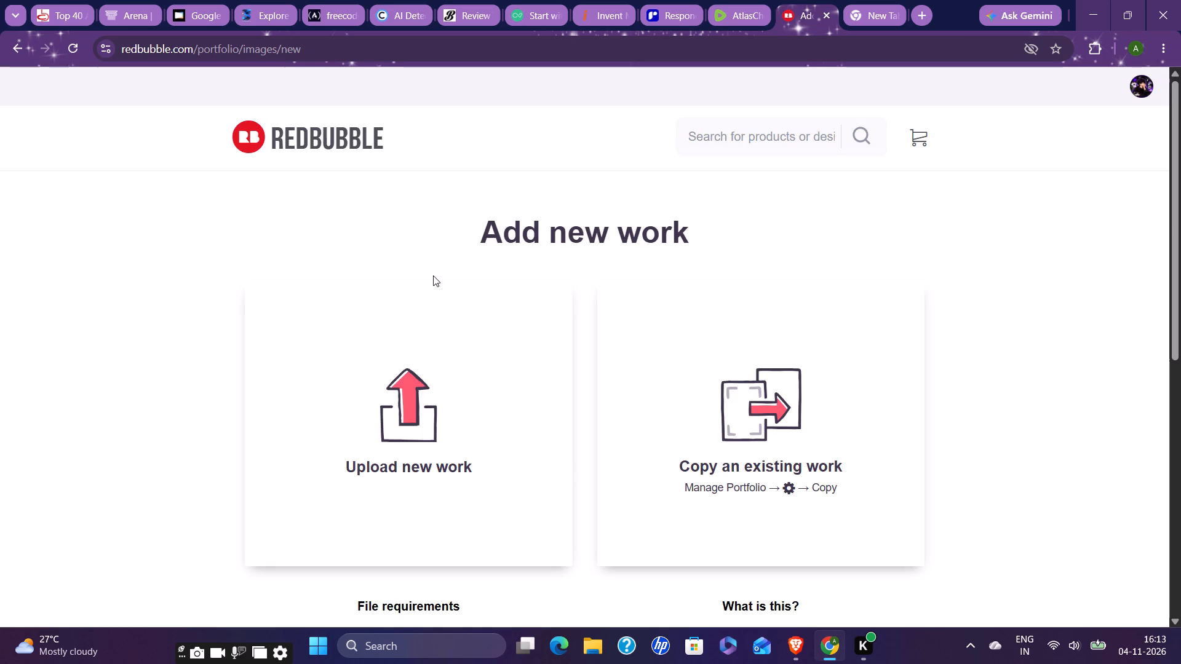
{"action": "left_click", "coordinate": [456, 454]}
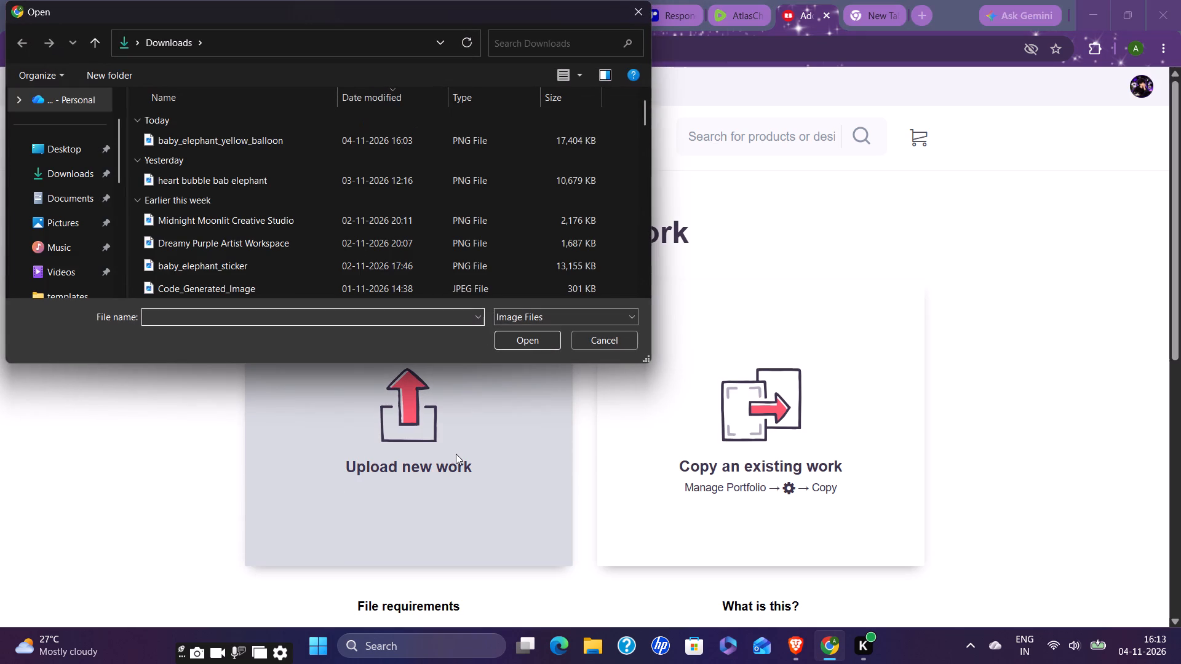
{"action": "double_click", "coordinate": [277, 143]}
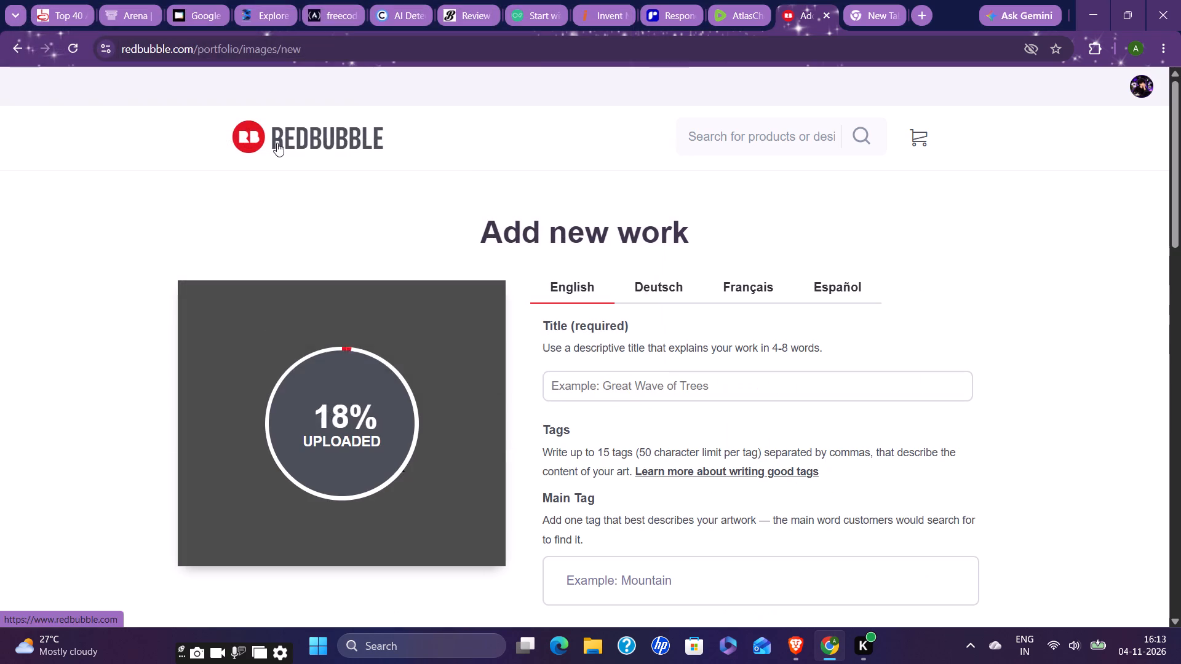
Fill in the new work's English title with the previously copied text "Cute Baby Elephant with Heart Balloon Sticker".
{"action": "scroll", "coordinate": [635, 480], "scroll_direction": "down", "scroll_amount": 2}
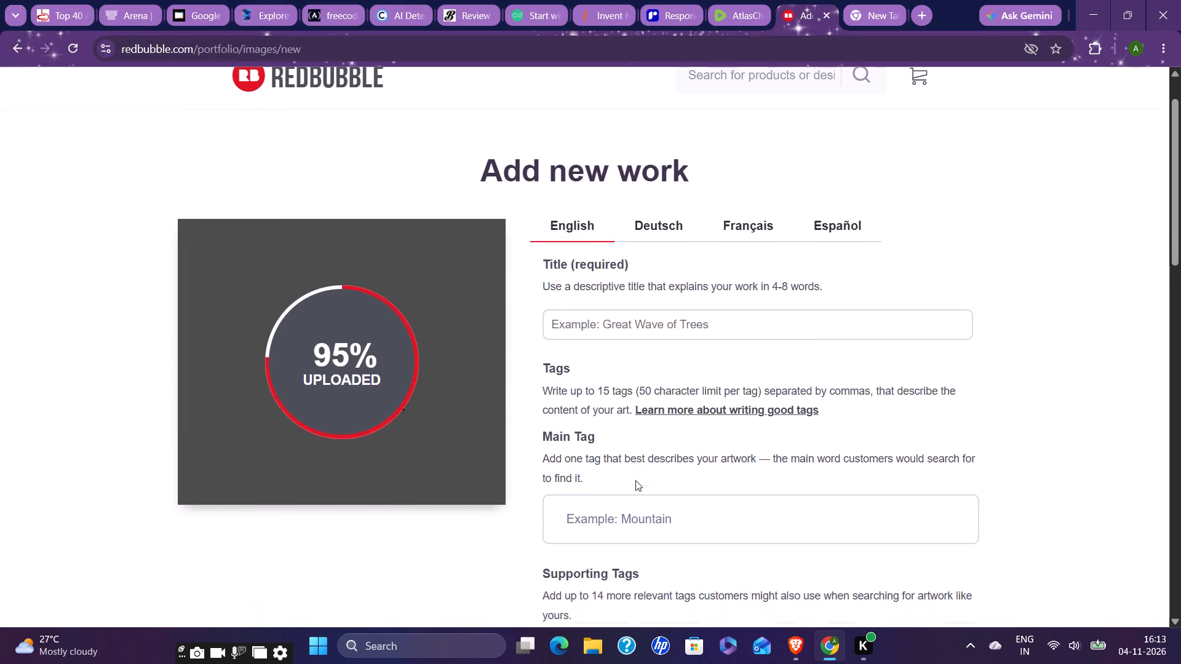
{"action": "scroll", "coordinate": [635, 480], "scroll_direction": "down", "scroll_amount": 1}
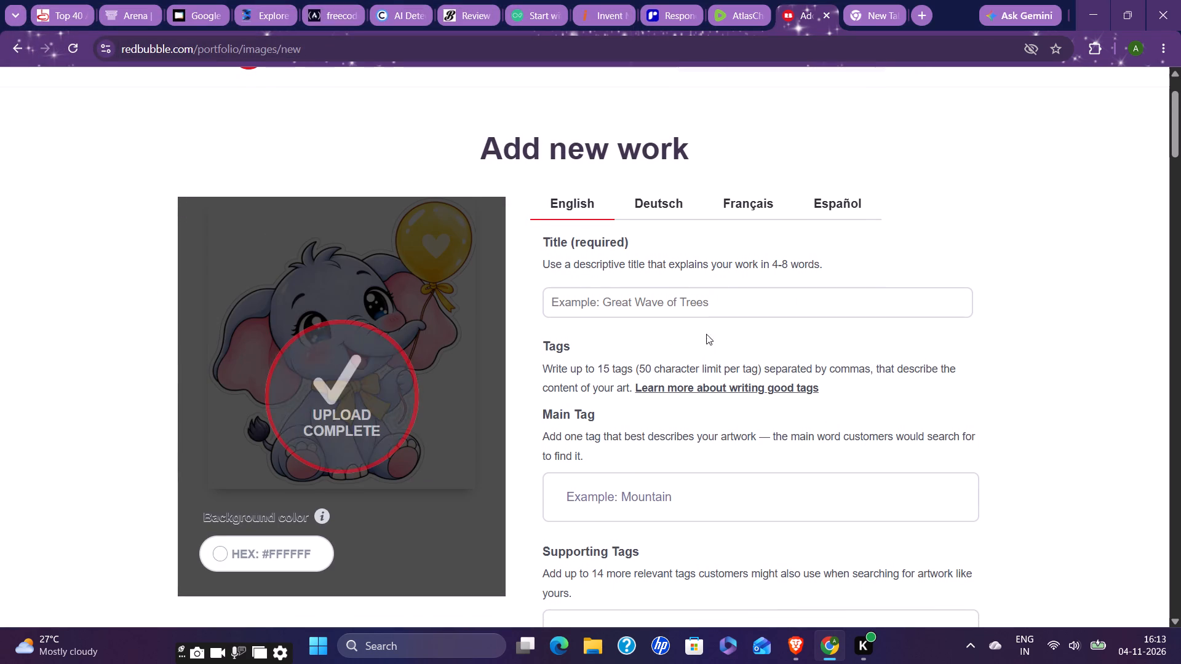
{"action": "left_click", "coordinate": [662, 304]}
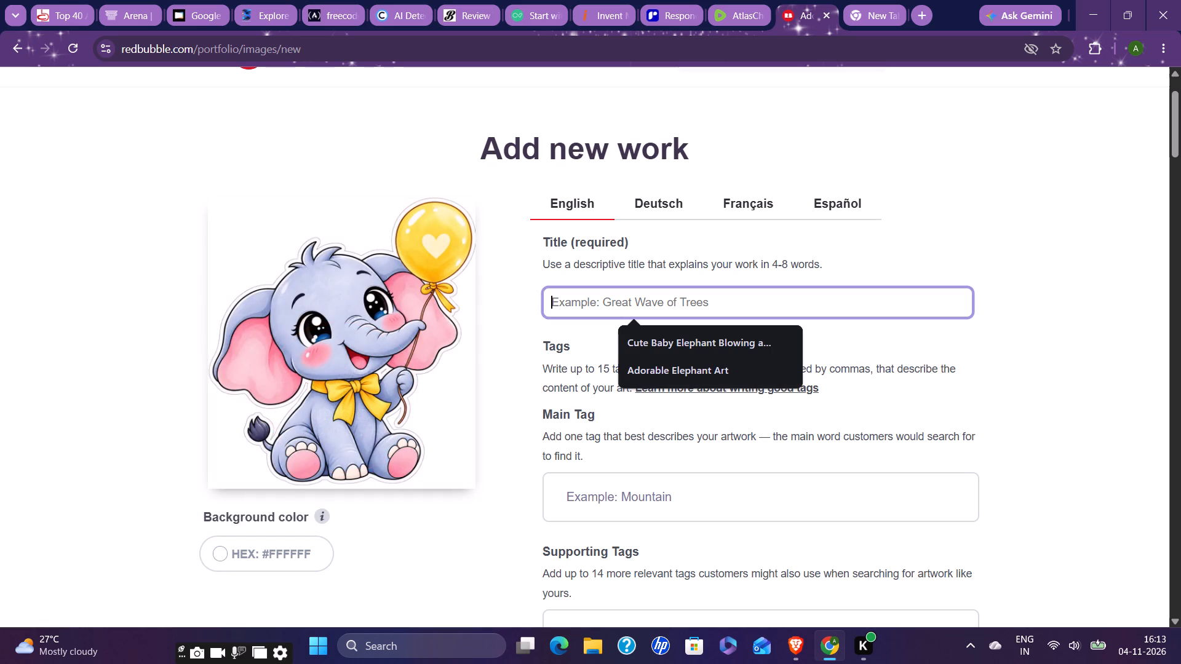
{"action": "key", "text": "super+v"}
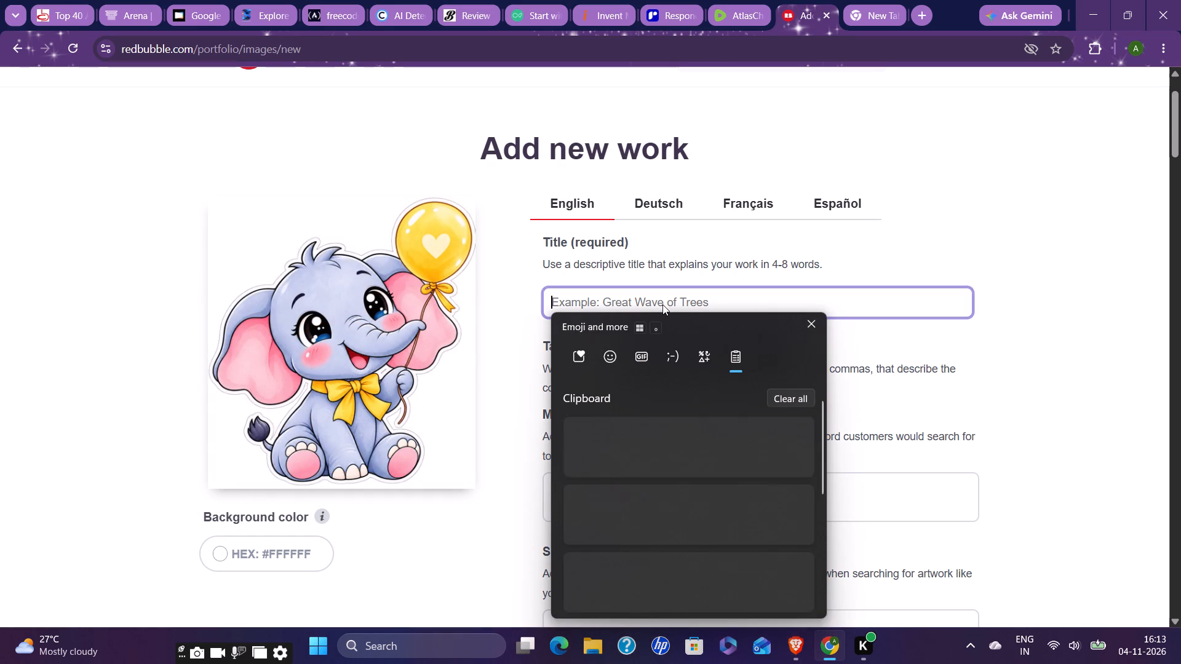
{"action": "key", "text": "Down"}
{"action": "key", "text": "Down"}
{"action": "key", "text": "Down"}
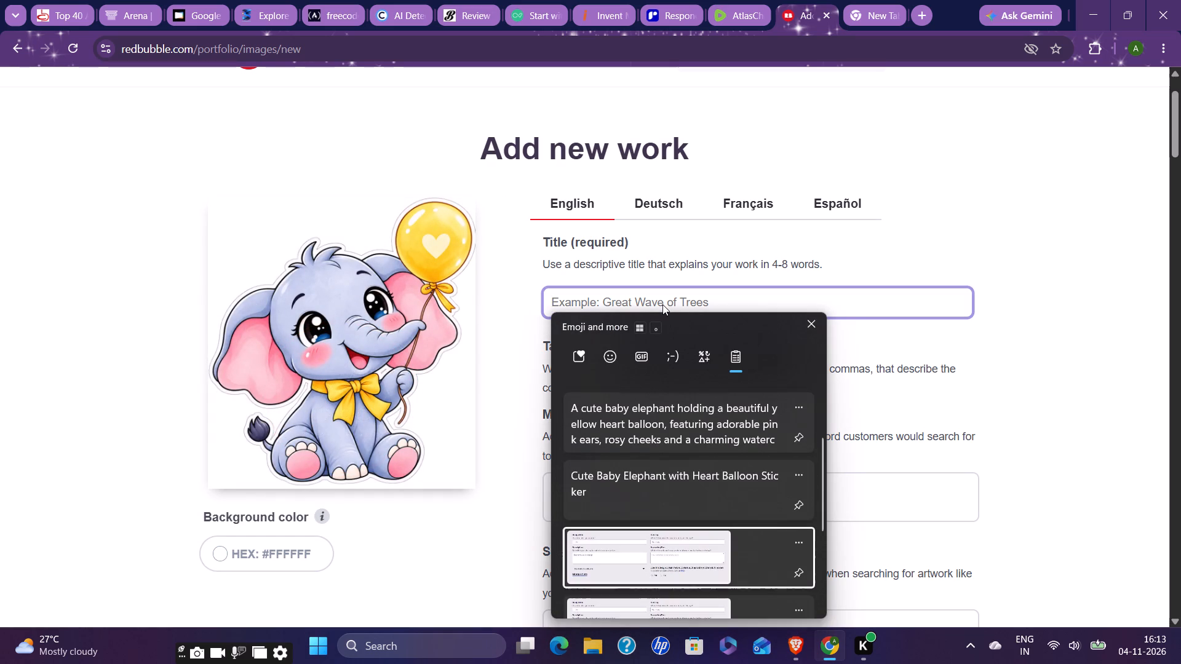
{"action": "key", "text": "Up"}
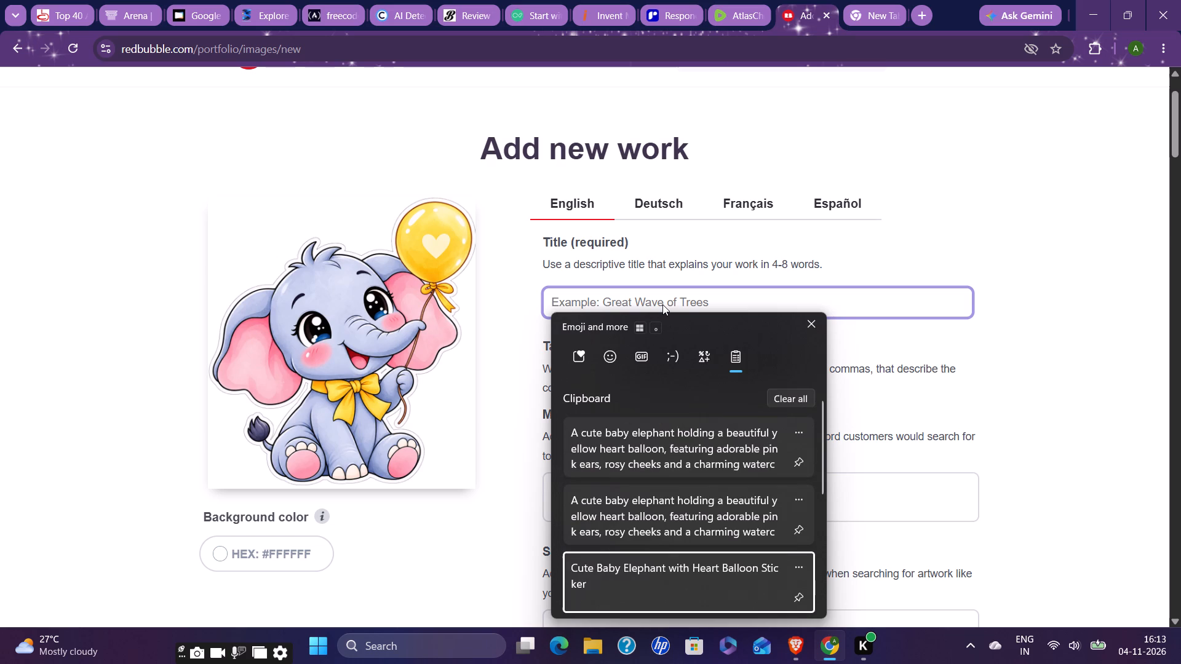
{"action": "key", "text": "Return"}
{"action": "key", "text": "ctrl+v"}
Remove the word "Heart" from the title so it reads "Cute Baby Elephant with Balloon Sticker".
{"action": "key", "text": "Left"}
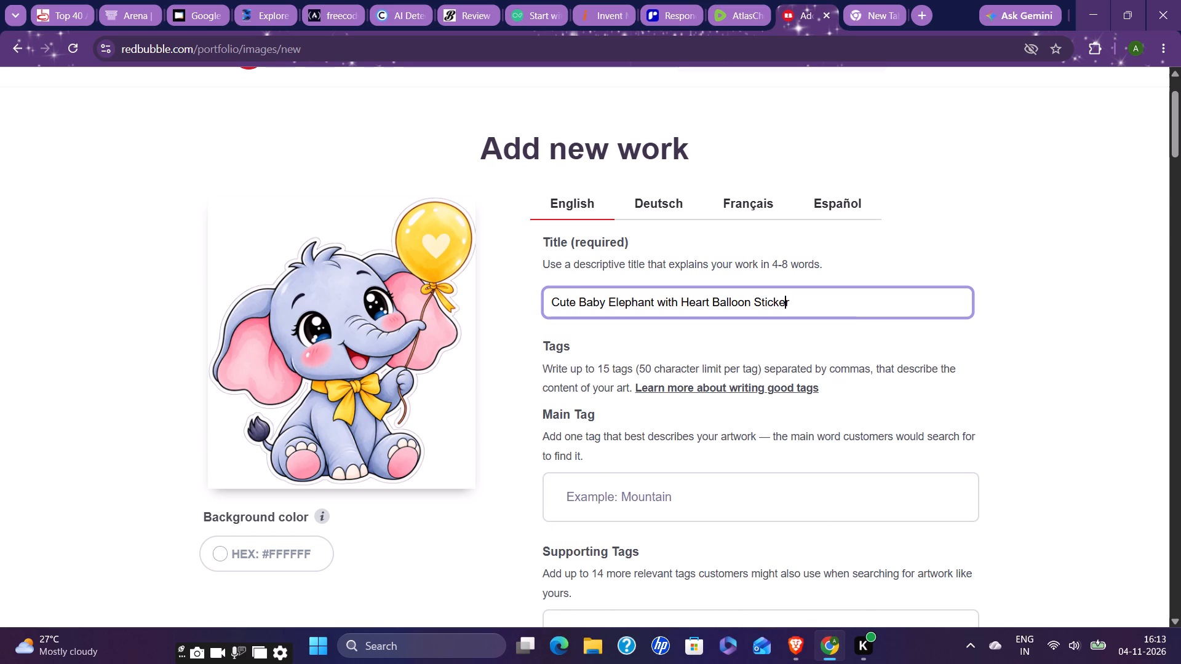
{"action": "key", "text": "Left"}
{"action": "key", "text": "Left"}
{"action": "key", "text": "Left"}
{"action": "key", "text": "Left"}
{"action": "key", "text": "Left"}
{"action": "key", "text": "Left"}
{"action": "key", "text": "Left"}
{"action": "key", "text": "Left"}
{"action": "key", "text": "Left"}
{"action": "key", "text": "Left"}
{"action": "key", "text": "Left"}
{"action": "key", "text": "Left"}
{"action": "key", "text": "Left"}
{"action": "key", "text": "Left"}
{"action": "key", "text": "Left"}
{"action": "key", "text": "ctrl+BackSpace"}
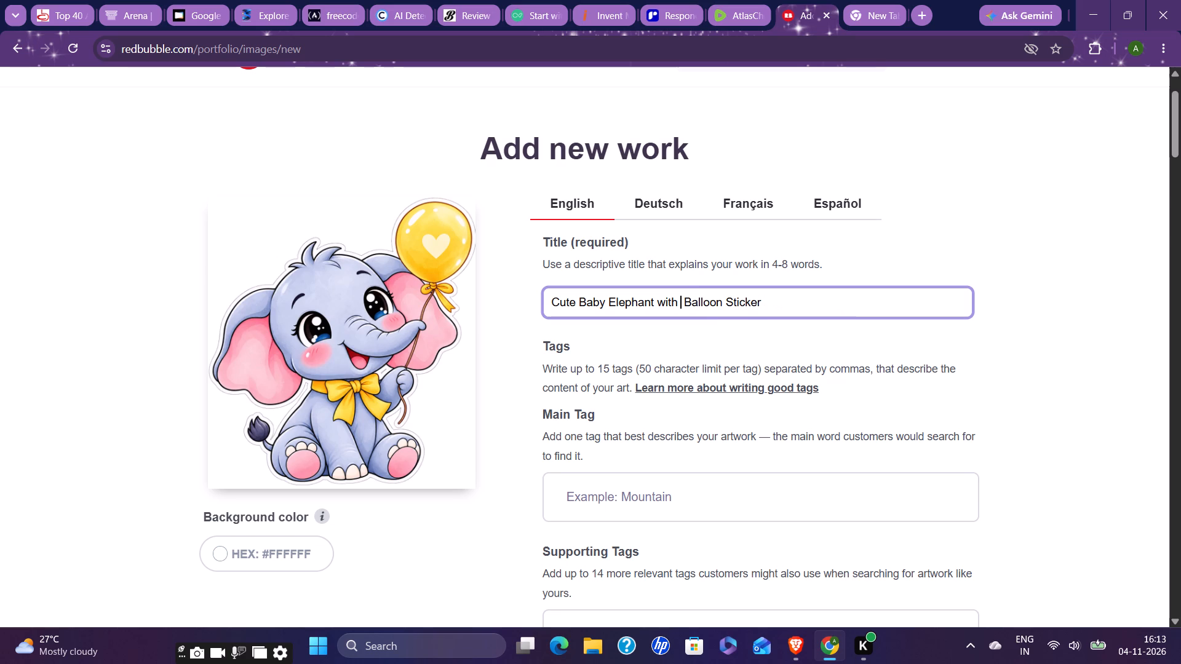
{"action": "key", "text": "BackSpace"}
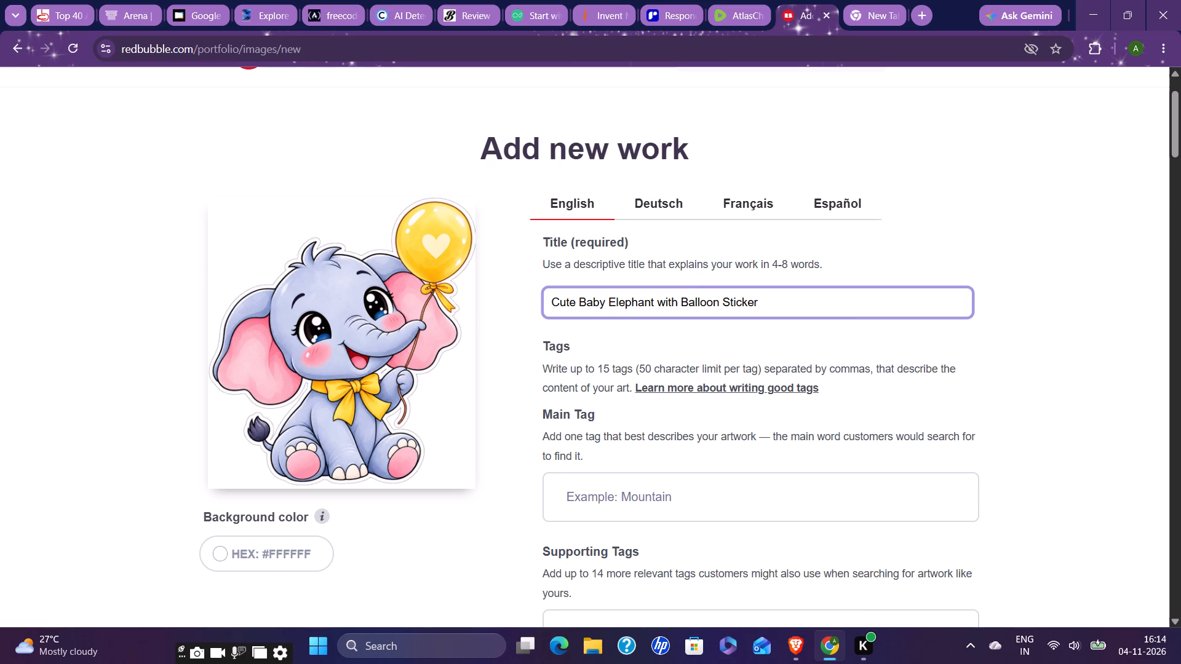
Fill in the work's description with the previously copied text beginning "A cute baby elephant holding a beautiful yellow heart balloon".
{"action": "scroll", "coordinate": [776, 317], "scroll_direction": "down", "scroll_amount": 2}
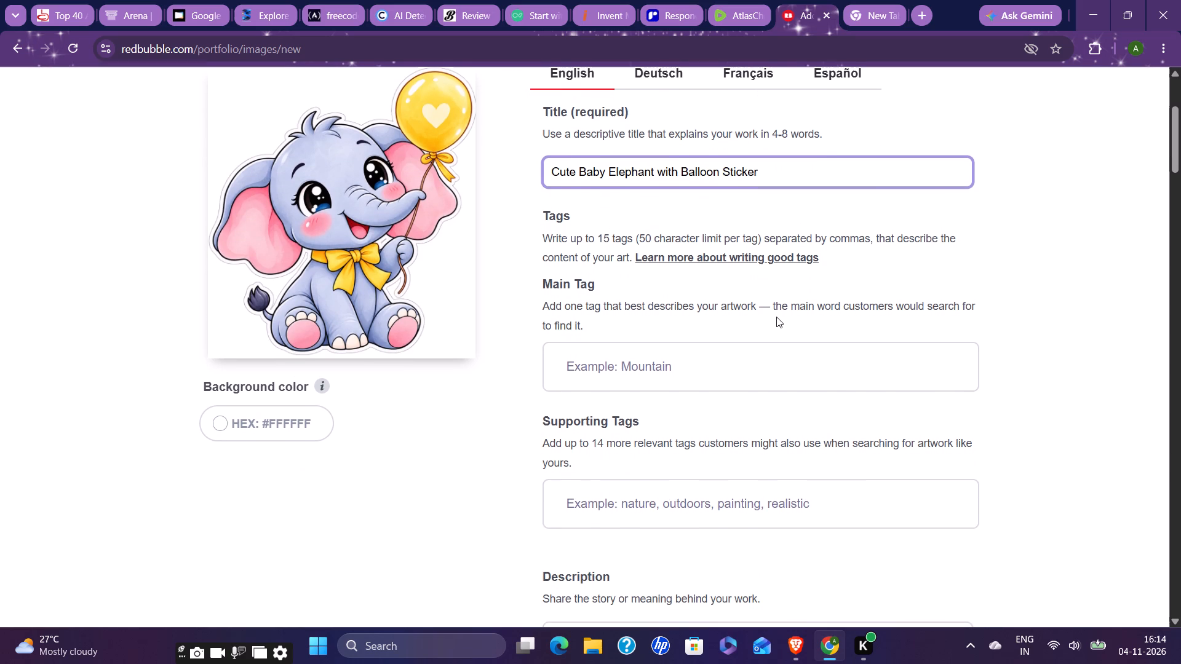
{"action": "left_click", "coordinate": [693, 358]}
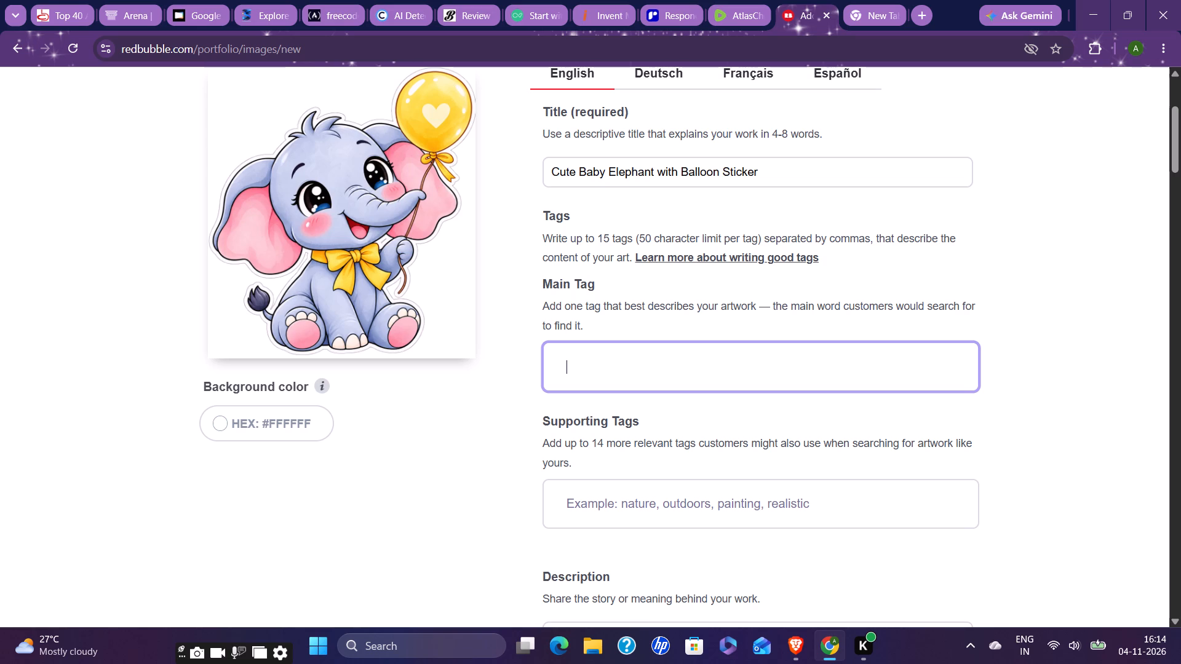
{"action": "left_click", "coordinate": [693, 507]}
{"action": "scroll", "coordinate": [693, 507], "scroll_direction": "down", "scroll_amount": 2}
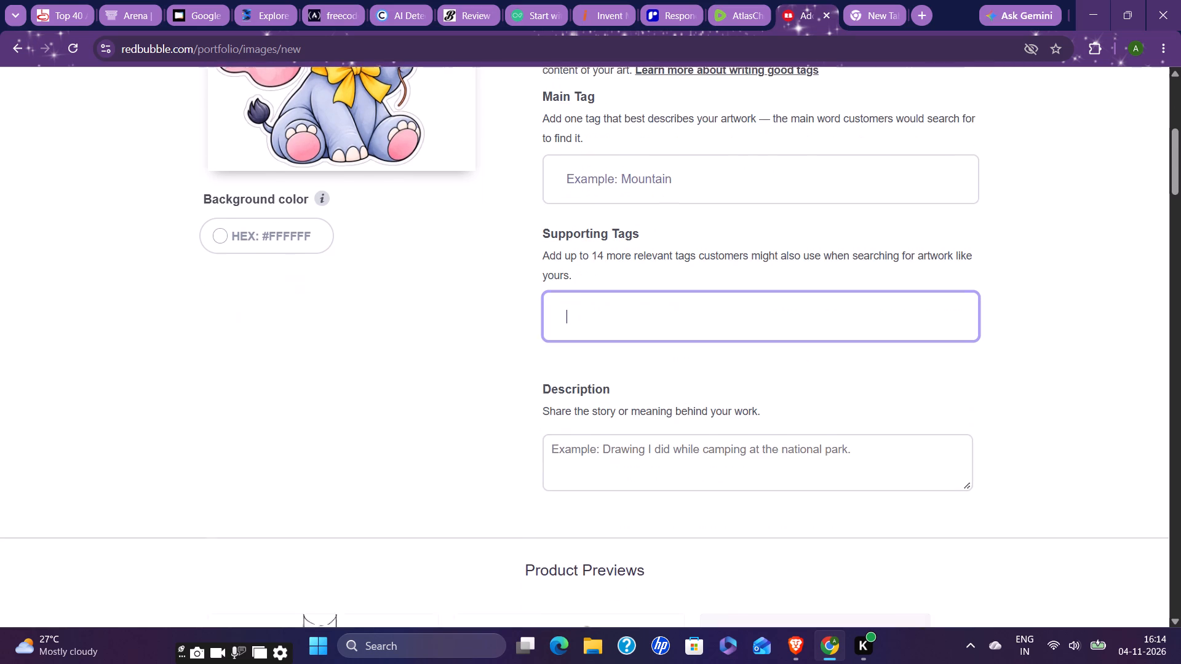
{"action": "scroll", "coordinate": [693, 507], "scroll_direction": "down", "scroll_amount": 1}
{"action": "left_click", "coordinate": [747, 440]}
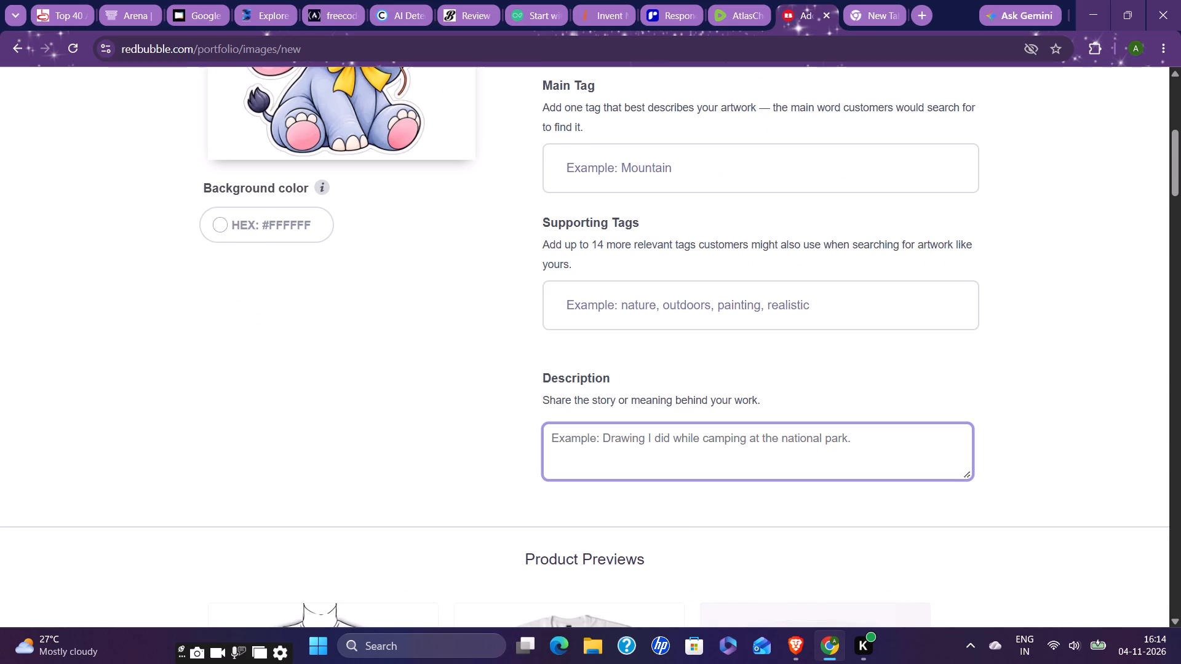
{"action": "key", "text": "super+v"}
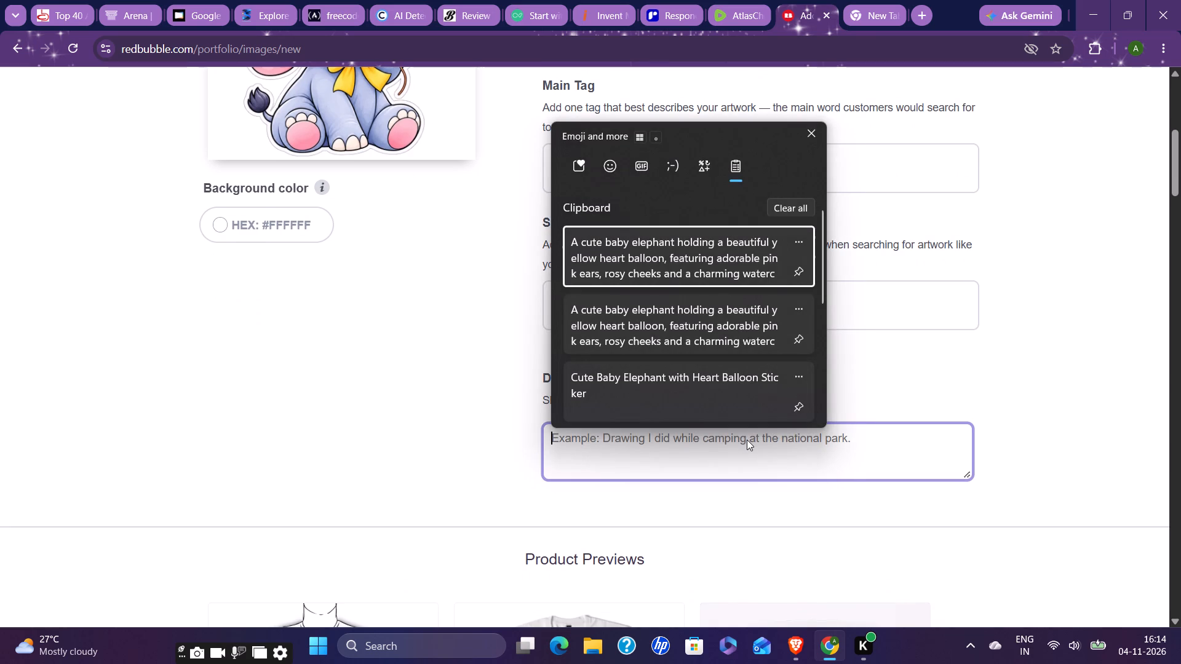
{"action": "key", "text": "Return"}
{"action": "key", "text": "ctrl+v"}
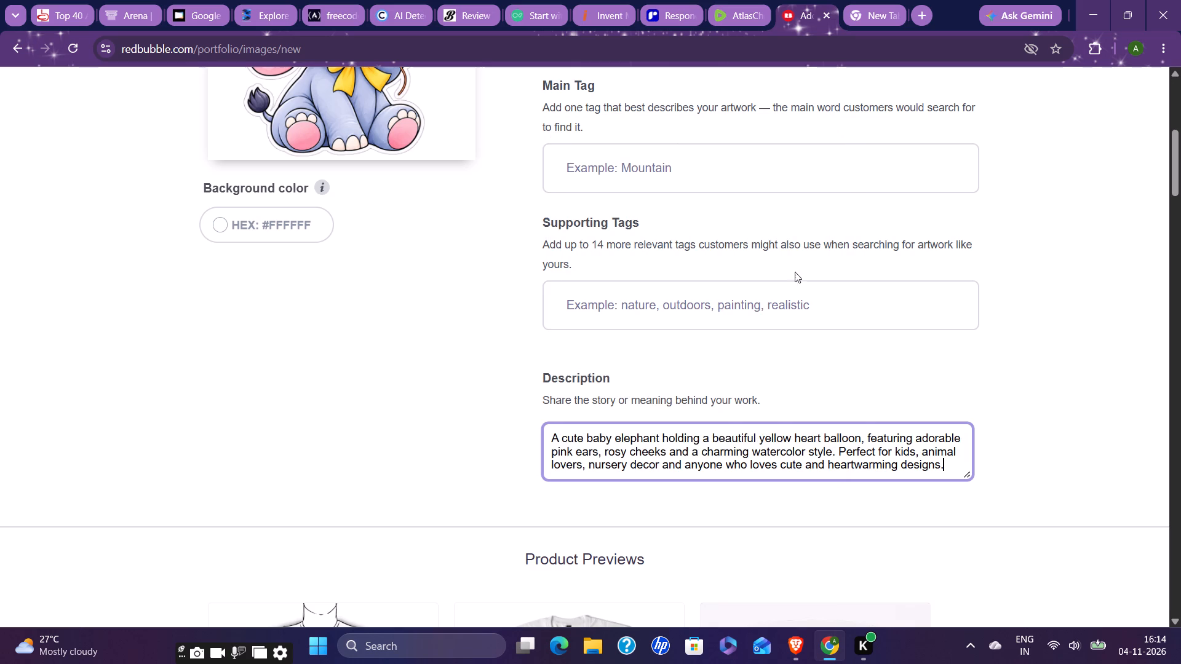
Set the main tag to the suggested "cute animal".
{"action": "left_click", "coordinate": [742, 160]}
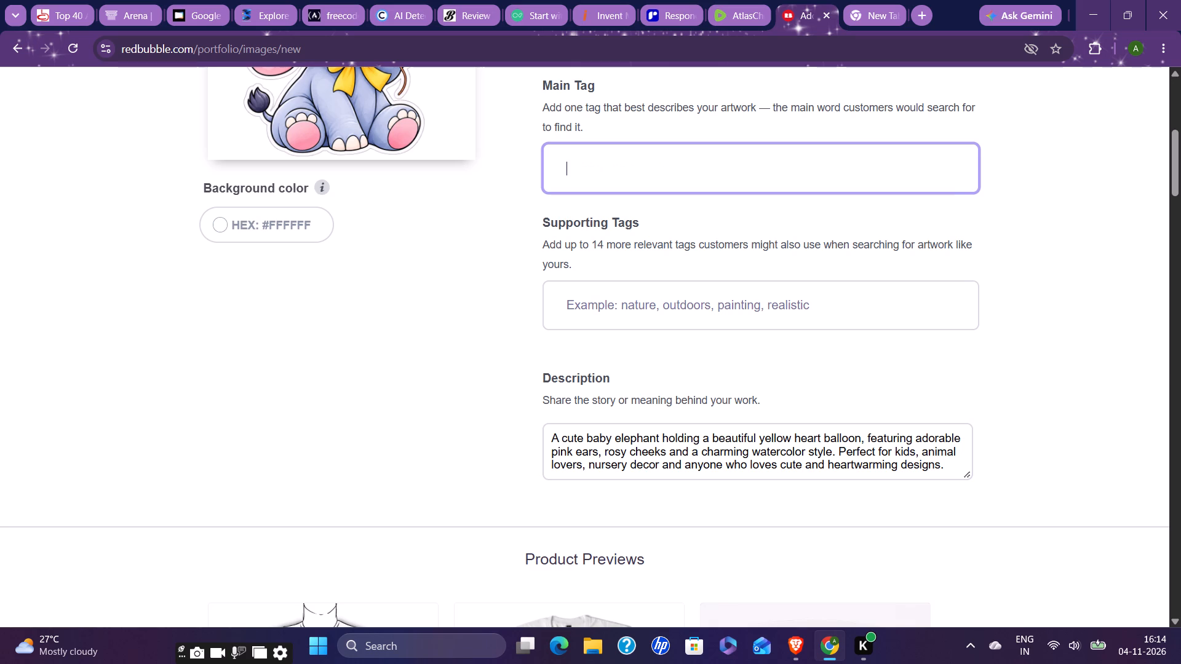
{"action": "type", "text": "cut"}
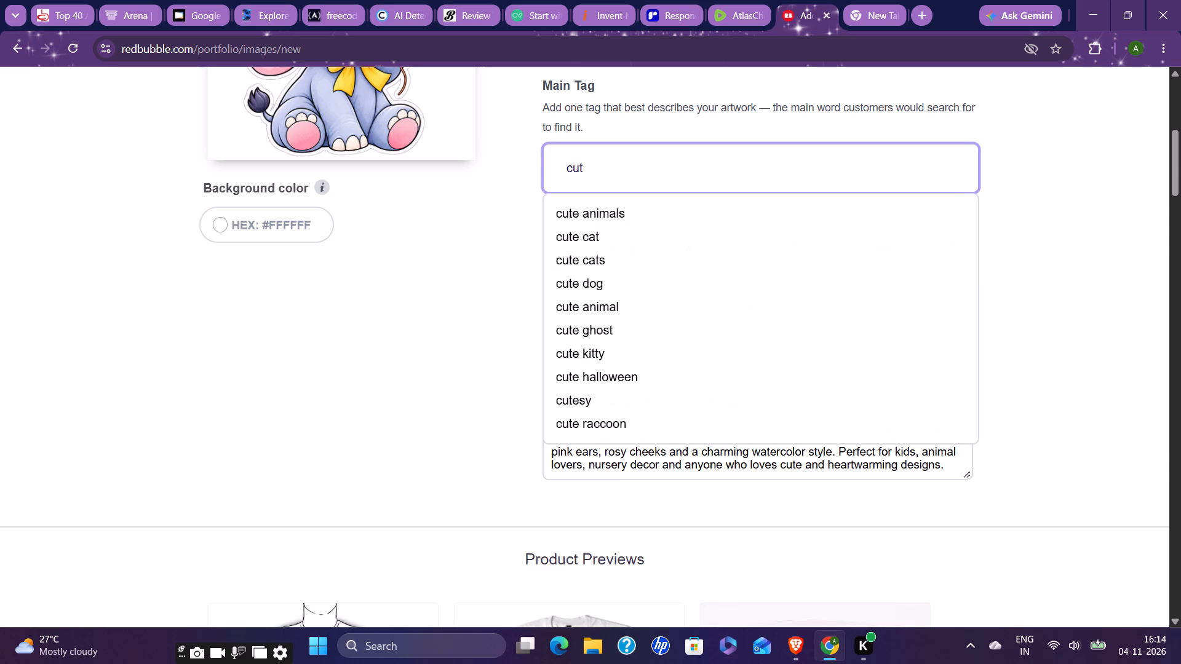
{"action": "left_click", "coordinate": [615, 307]}
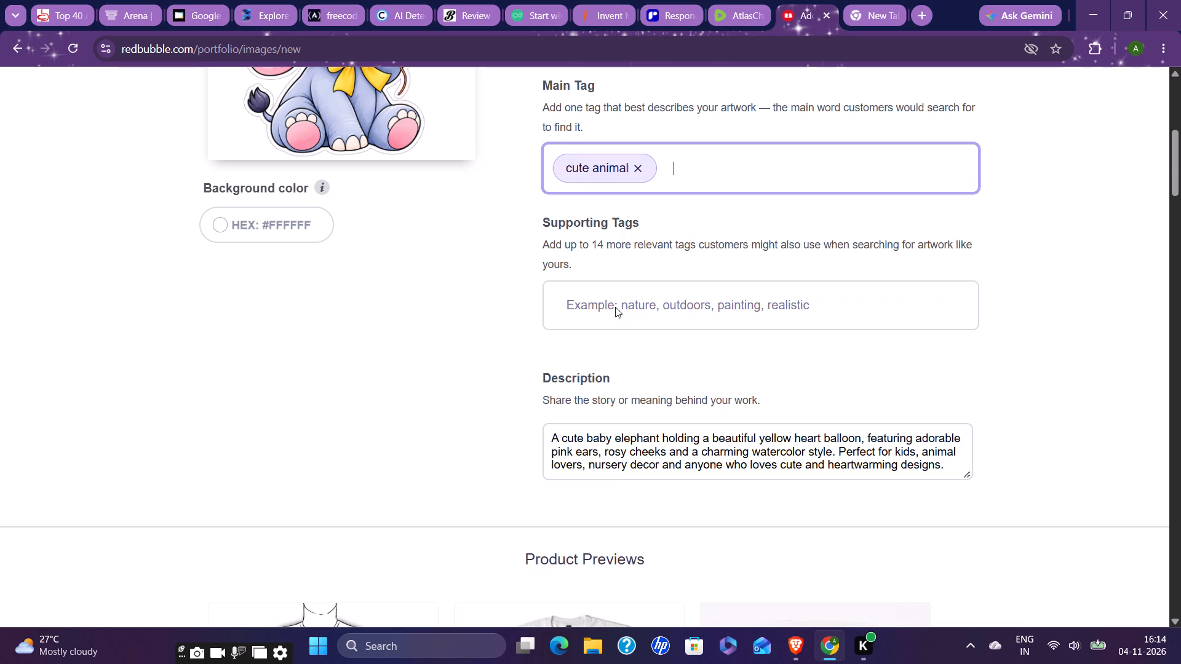
Add the suggested supporting tags "cute animals", "cute" and "animal lover".
{"action": "left_click", "coordinate": [656, 303]}
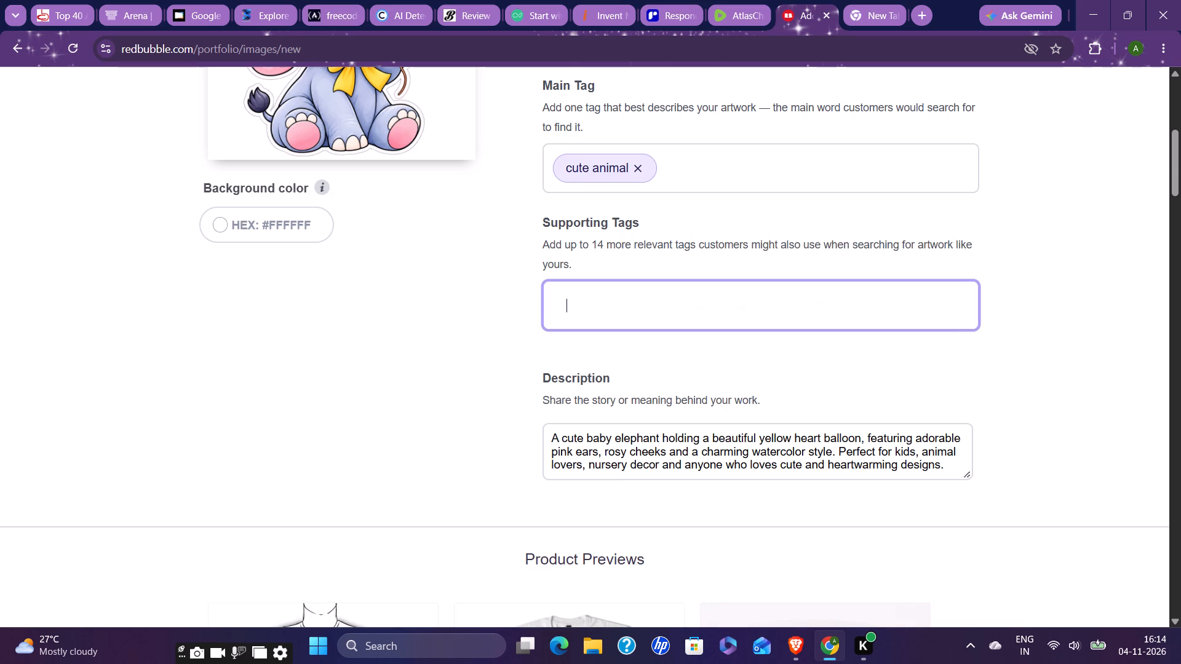
{"action": "key", "text": "c"}
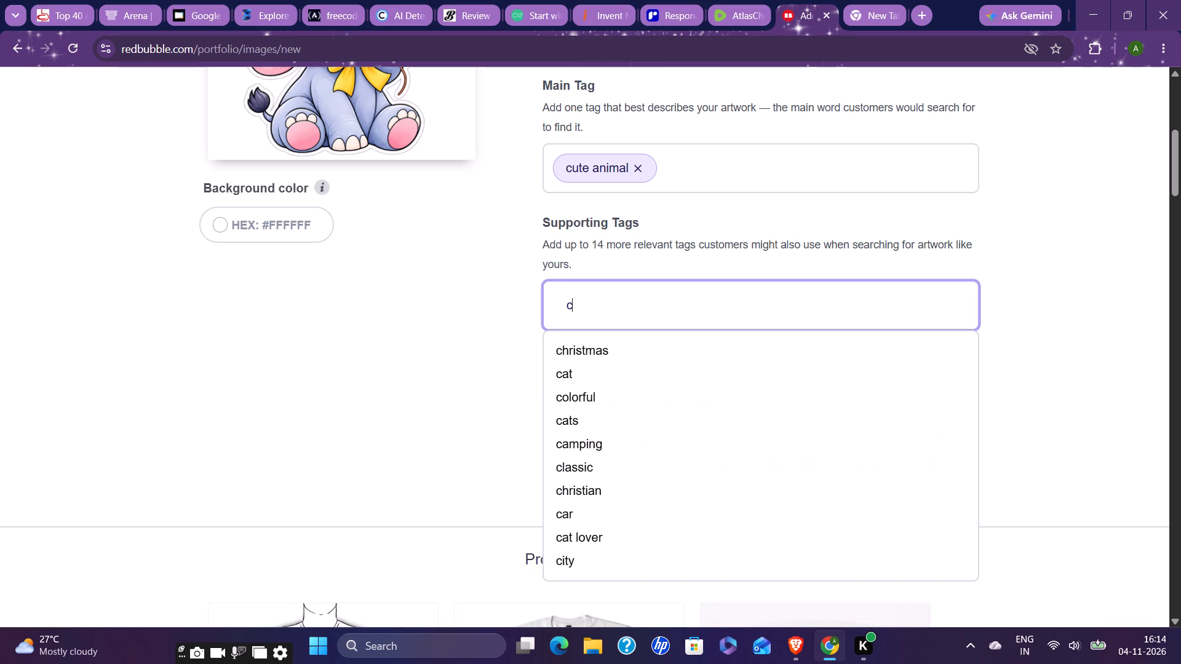
{"action": "type", "text": "ute"}
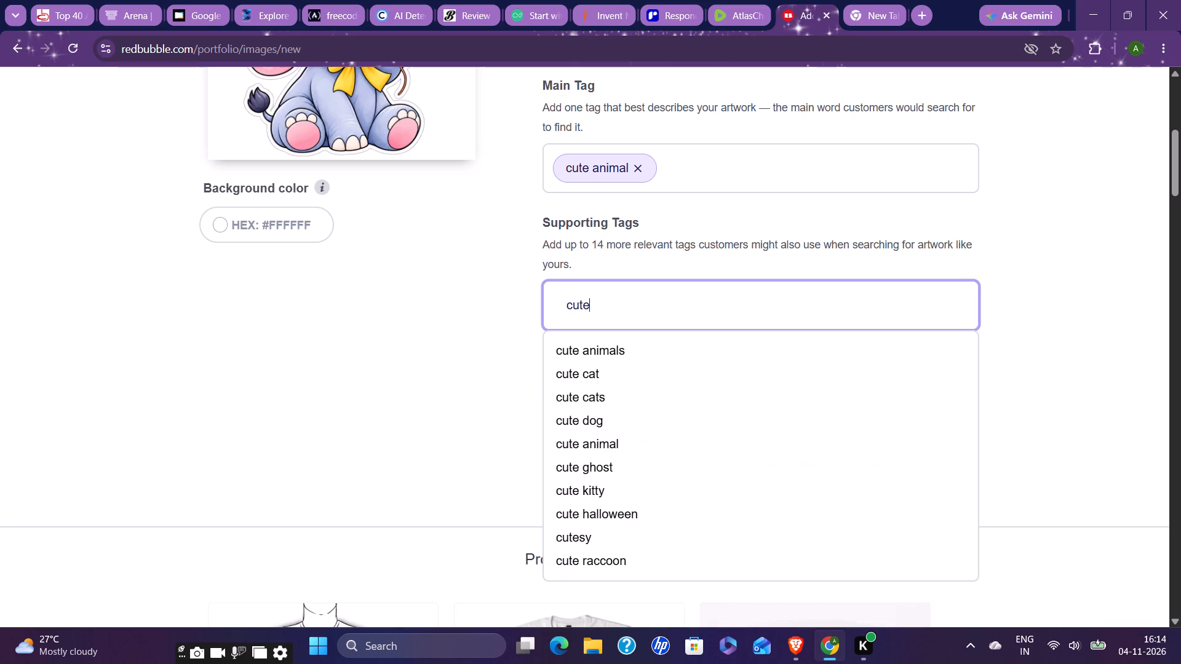
{"action": "left_click", "coordinate": [581, 356]}
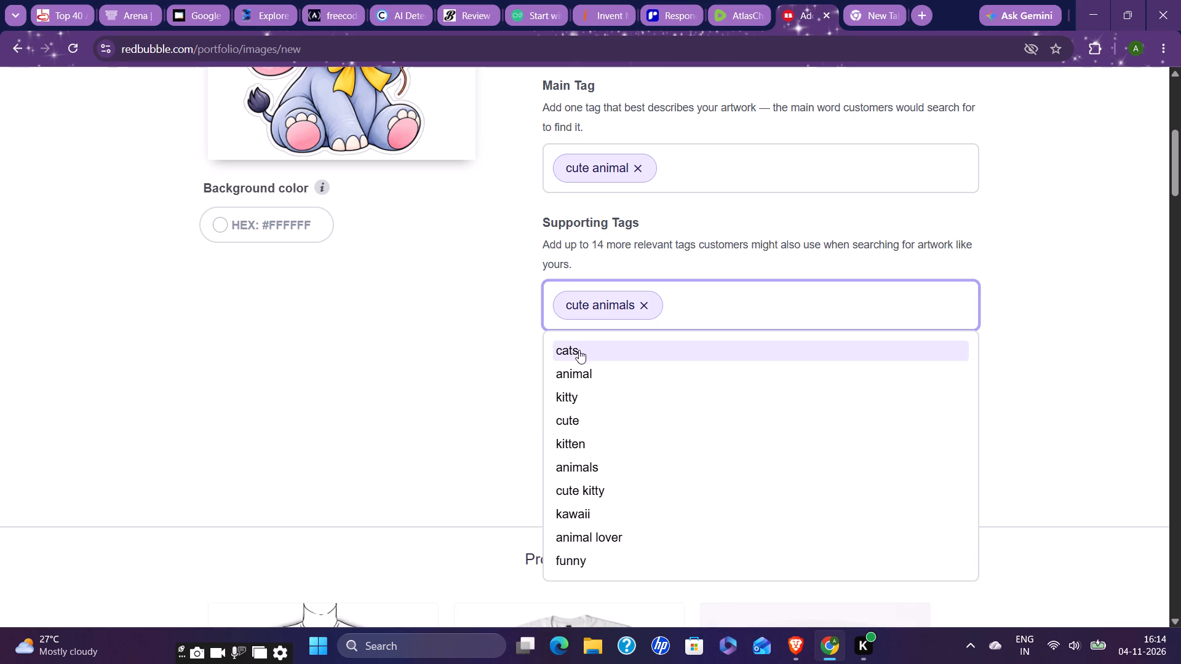
{"action": "left_click", "coordinate": [575, 423]}
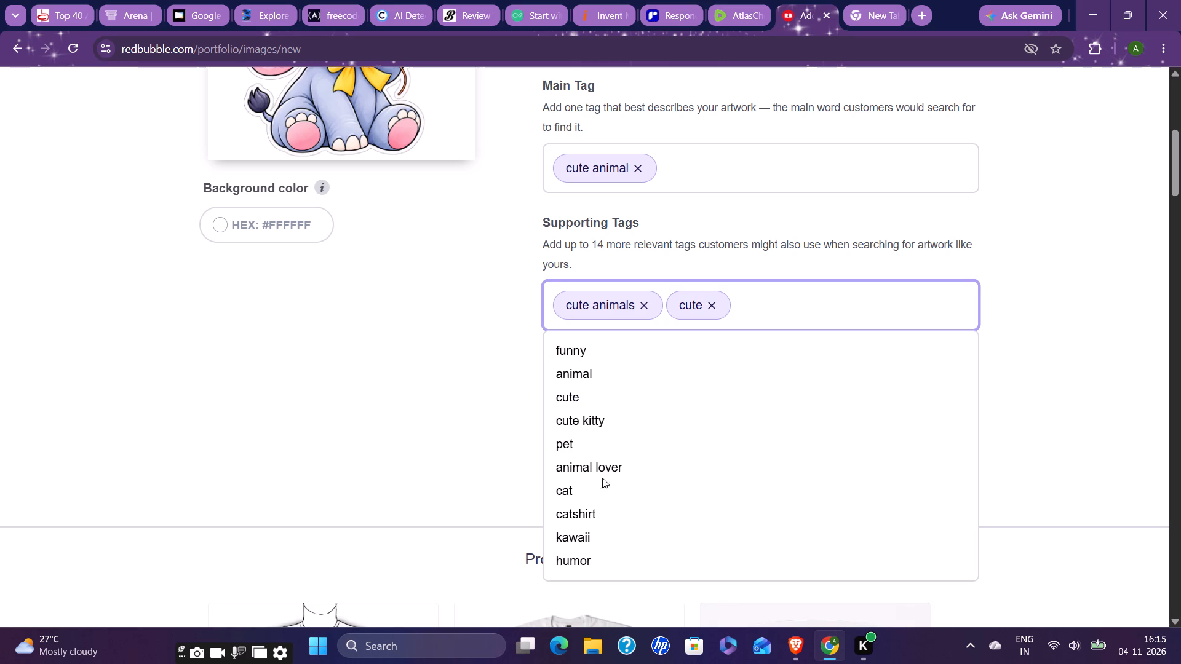
{"action": "left_click", "coordinate": [614, 466]}
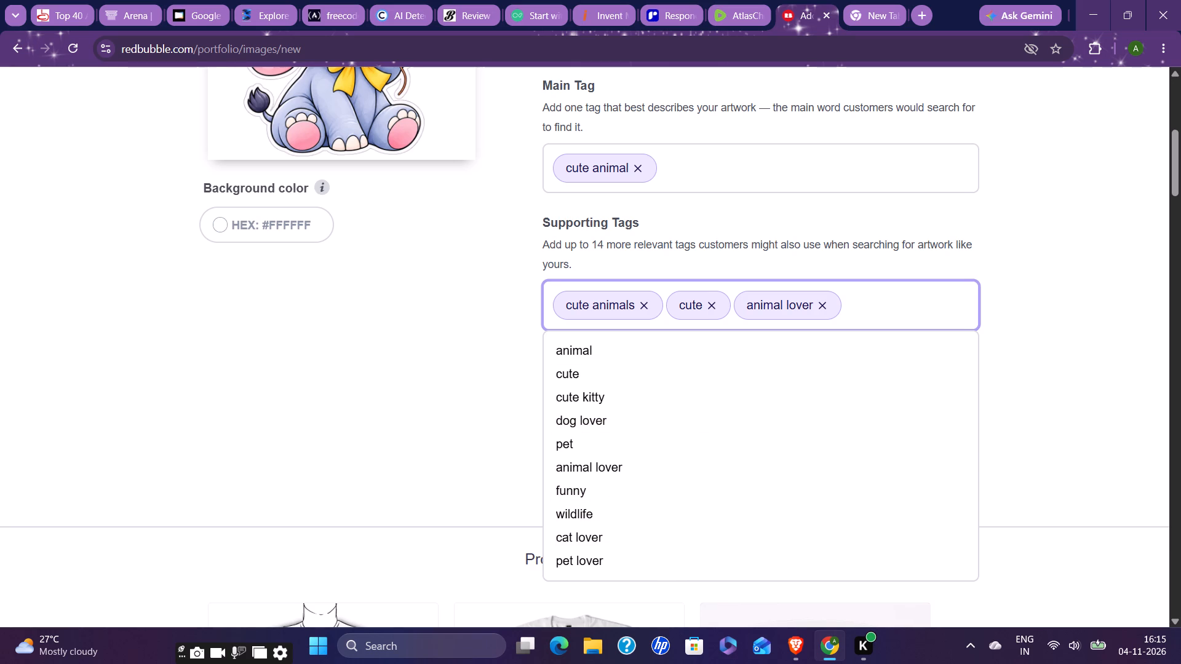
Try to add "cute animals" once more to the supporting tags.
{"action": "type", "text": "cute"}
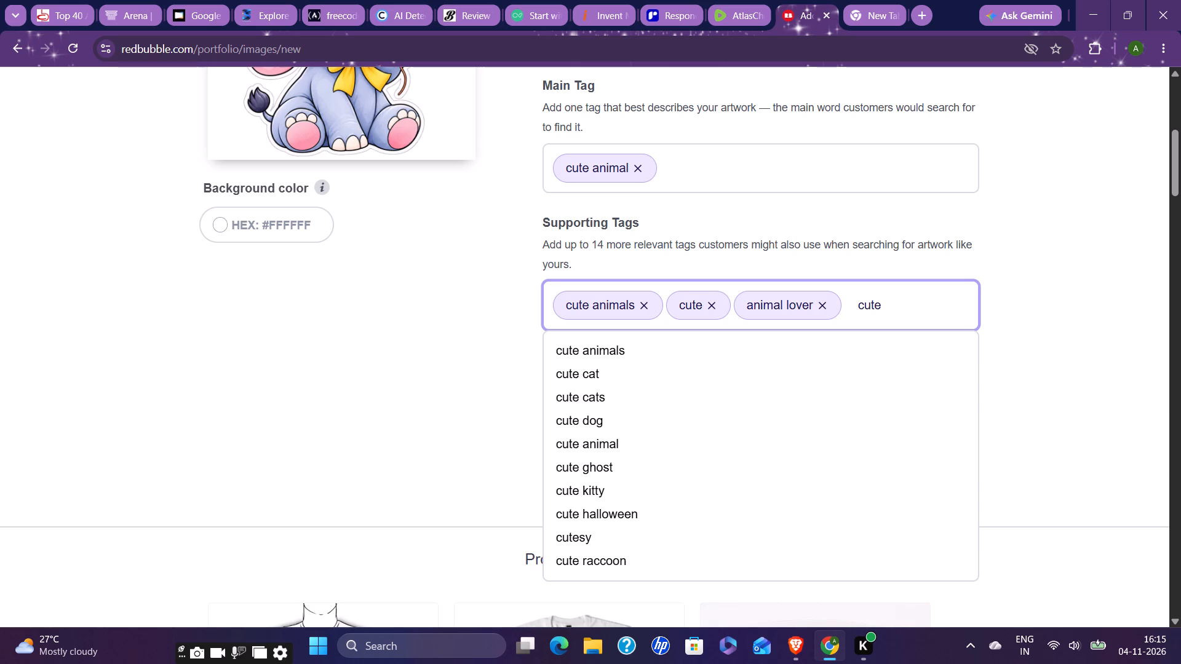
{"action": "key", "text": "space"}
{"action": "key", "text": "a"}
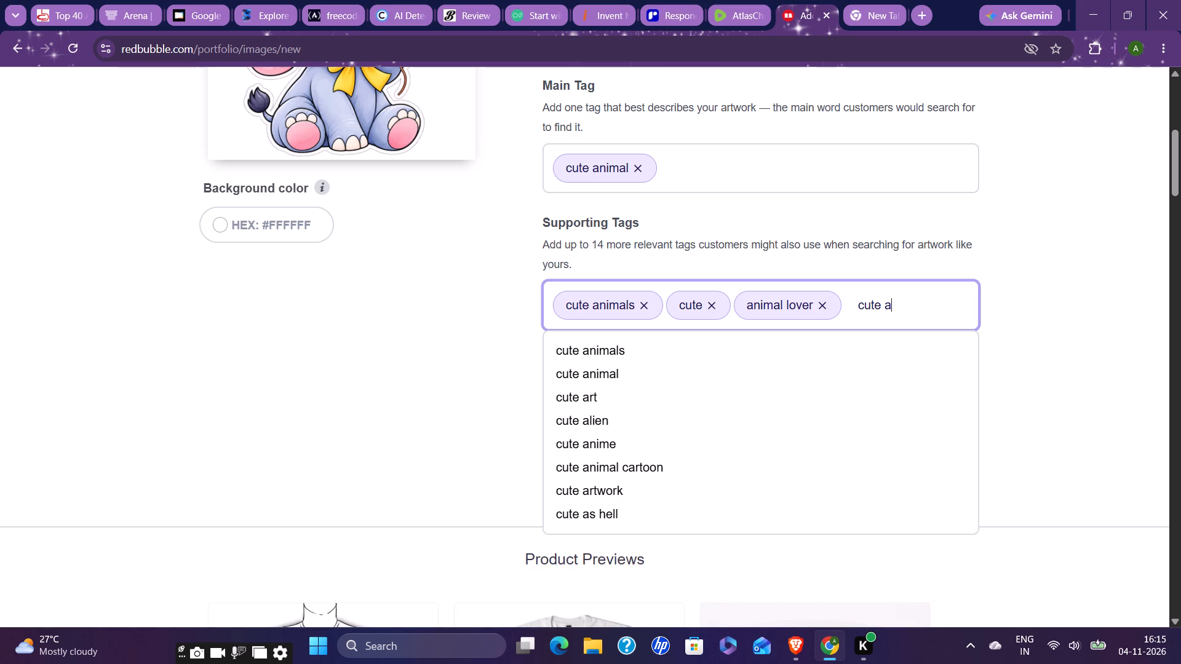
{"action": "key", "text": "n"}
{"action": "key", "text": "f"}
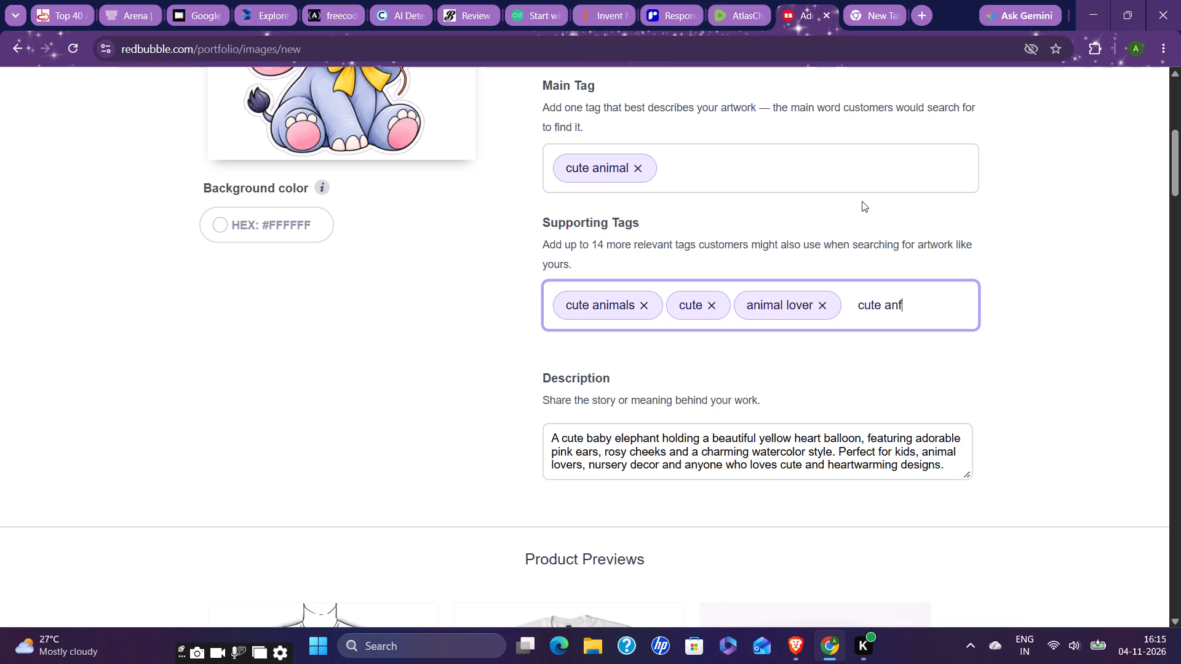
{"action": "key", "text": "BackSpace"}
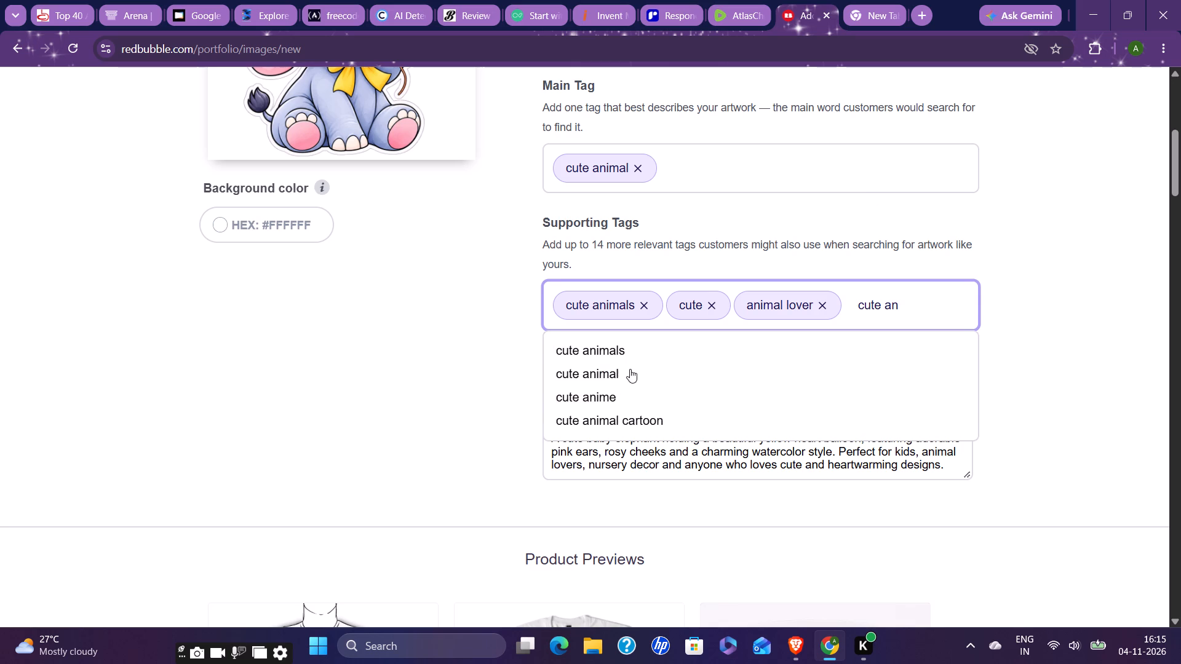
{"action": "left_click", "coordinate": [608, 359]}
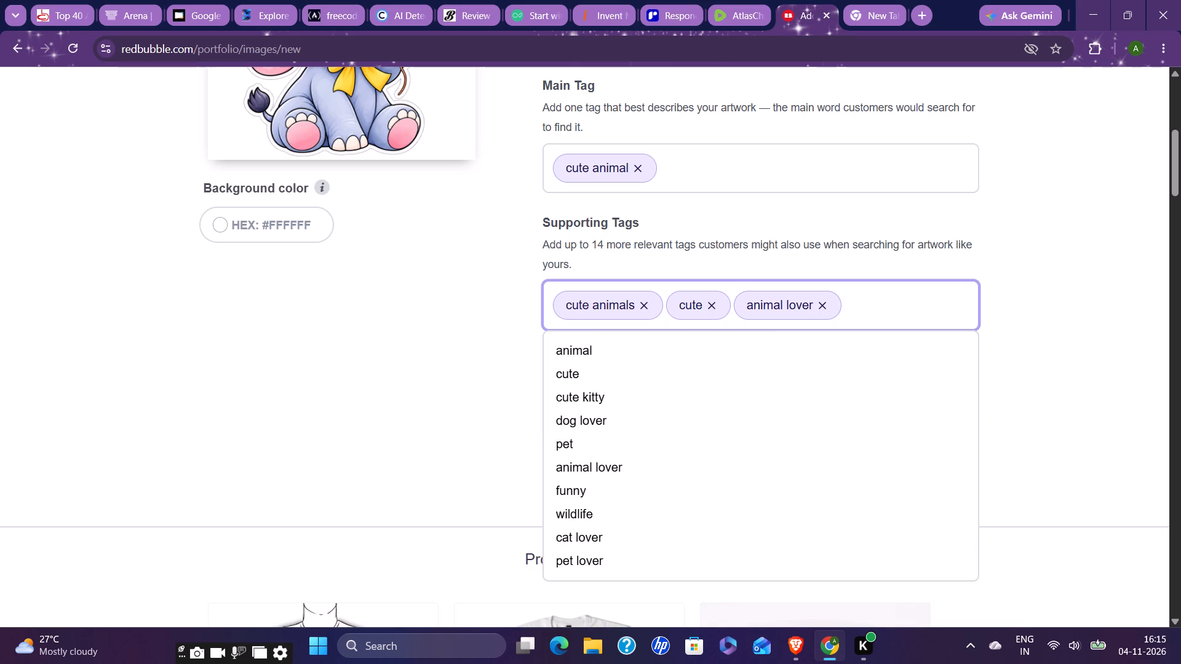
Add the supporting tags "cute elephant", "elephant art", "elephant design" and "baby elephant", and close the tag suggestions.
{"action": "type", "text": "cute e"}
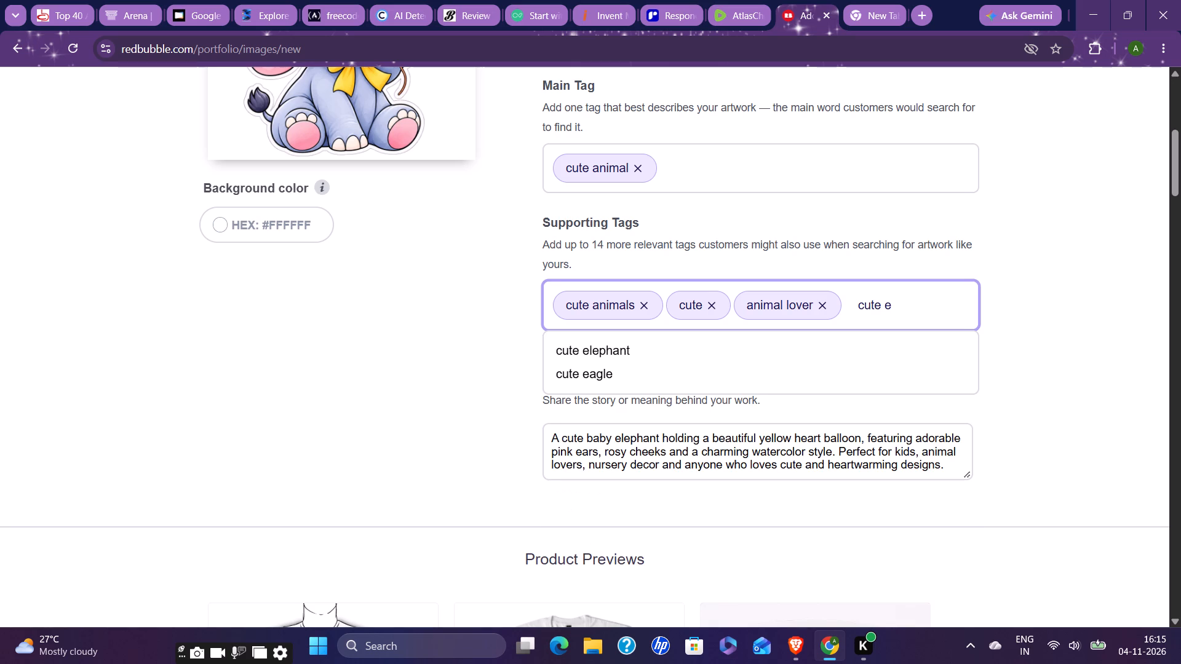
{"action": "key", "text": "l"}
{"action": "key", "text": "e"}
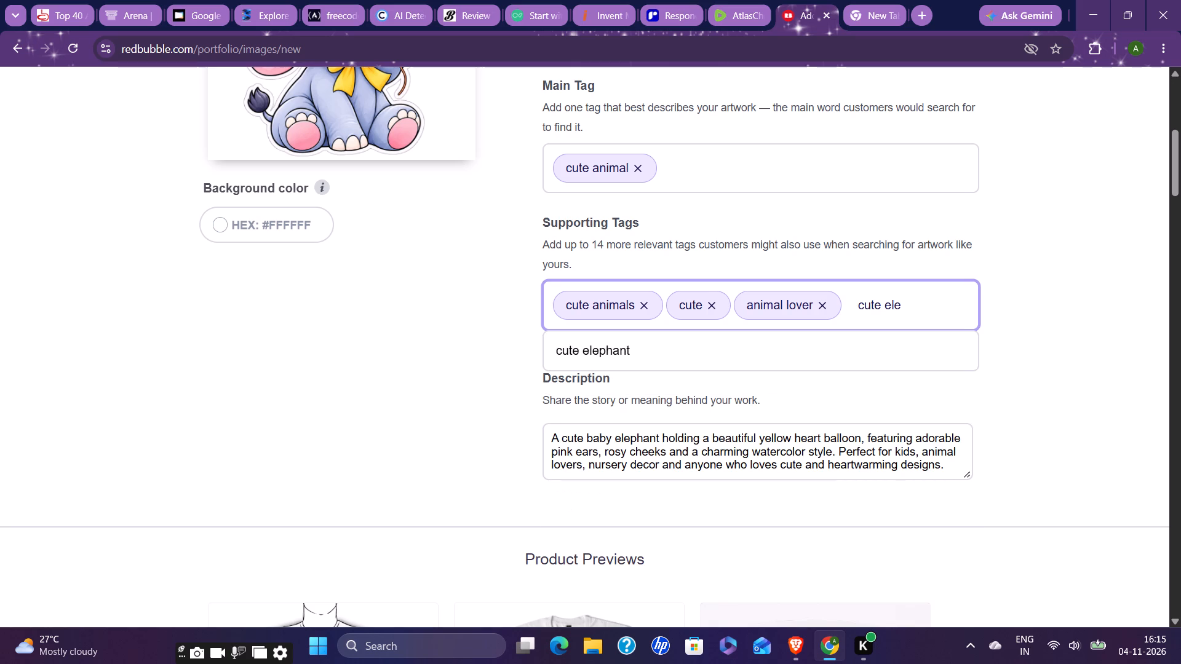
{"action": "left_click", "coordinate": [703, 350]}
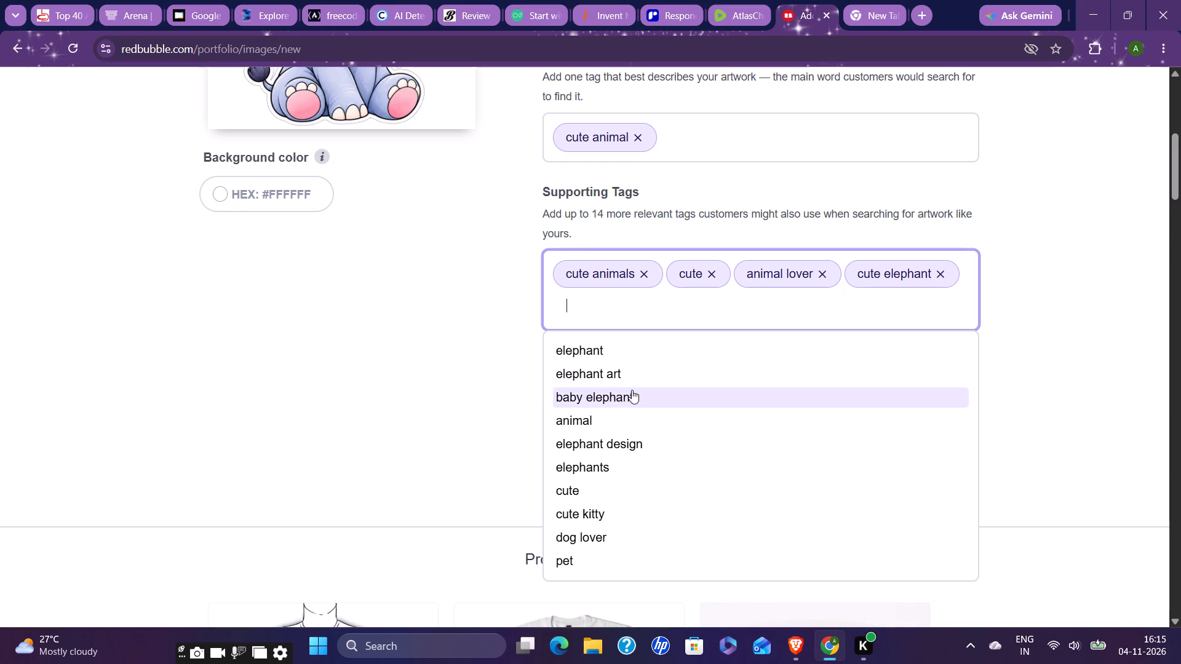
{"action": "left_click", "coordinate": [635, 374]}
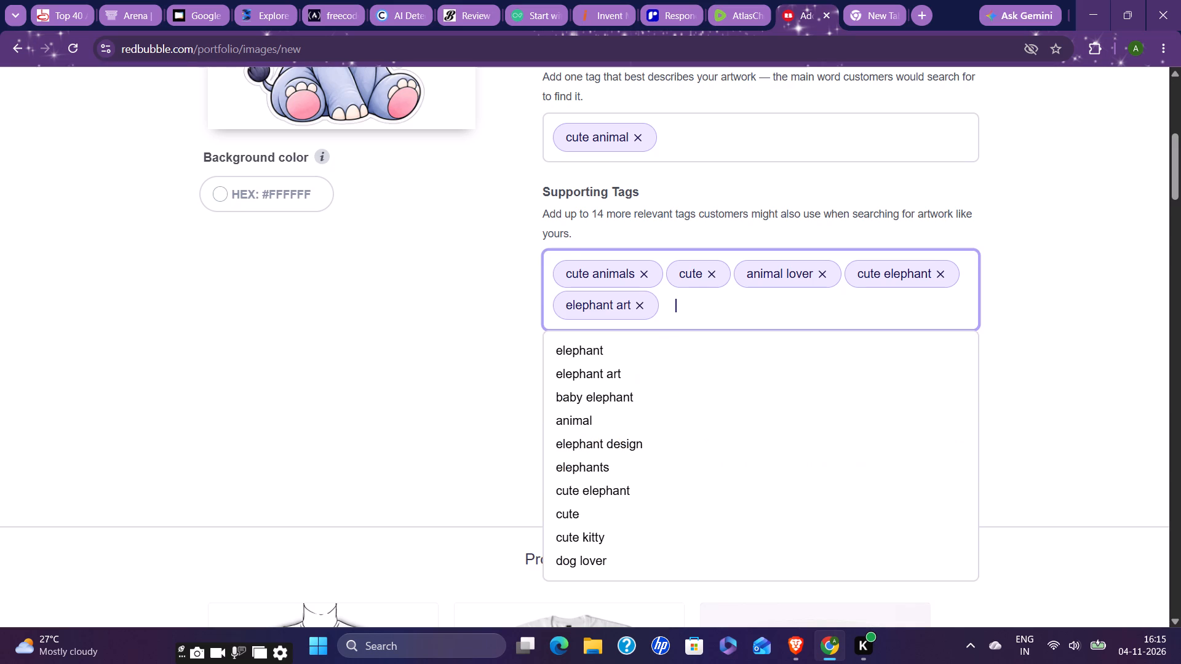
{"action": "left_click", "coordinate": [634, 440]}
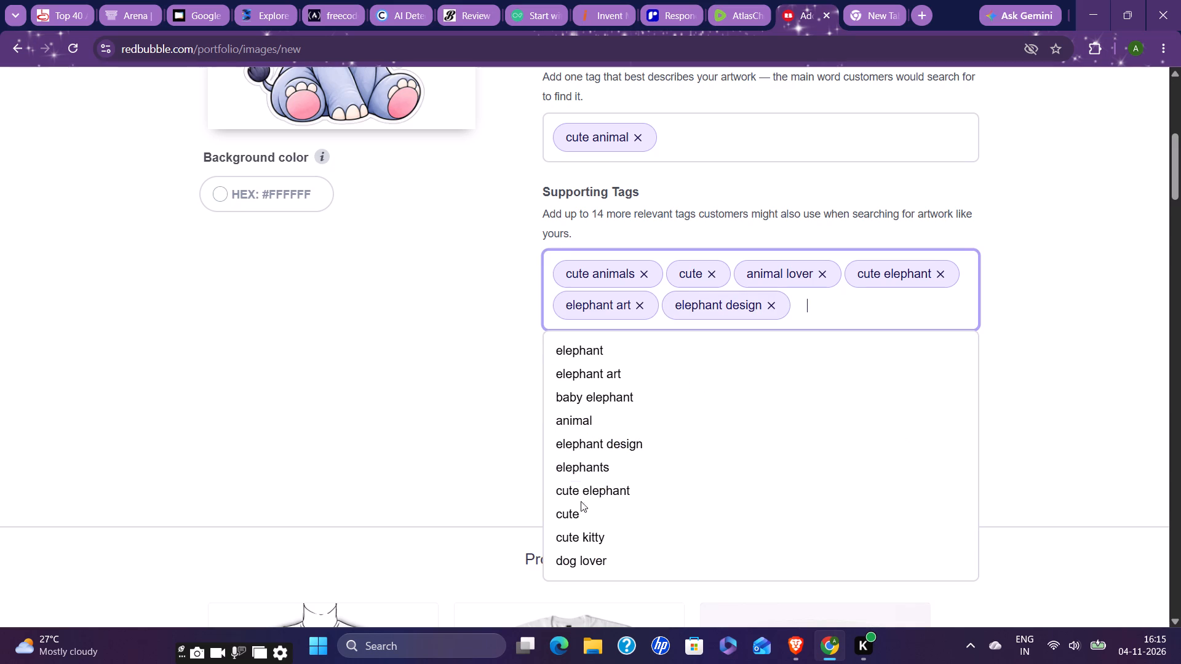
{"action": "left_click", "coordinate": [640, 491]}
{"action": "left_click", "coordinate": [633, 395]}
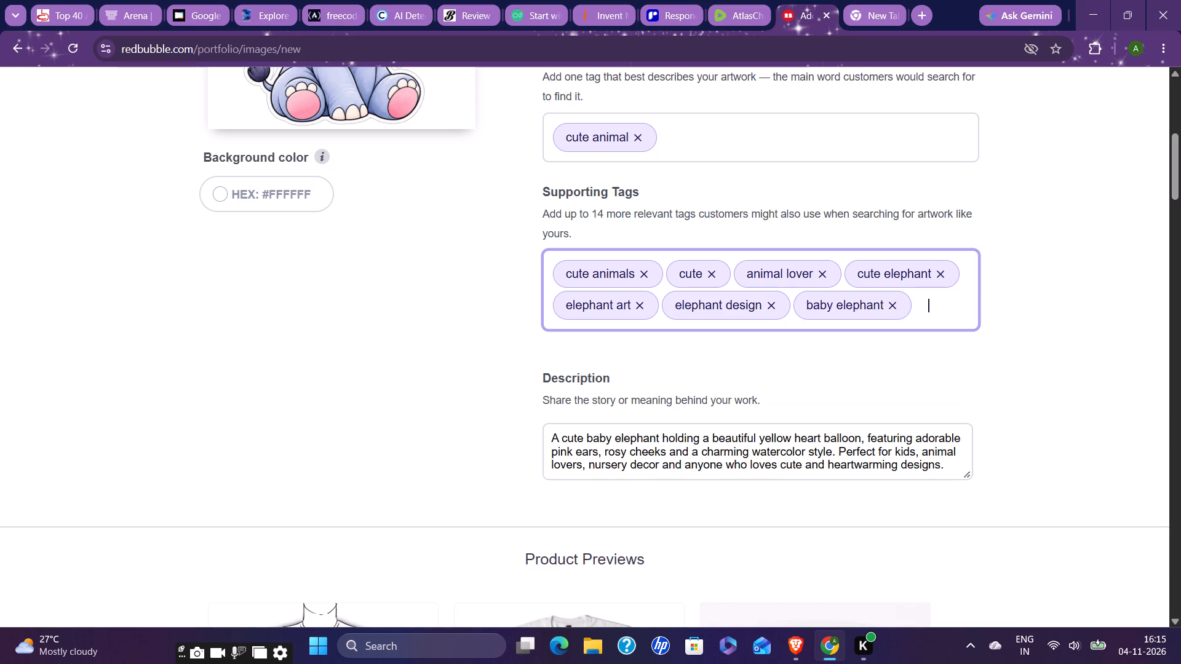
{"action": "scroll", "coordinate": [510, 387], "scroll_direction": "down", "scroll_amount": 4}
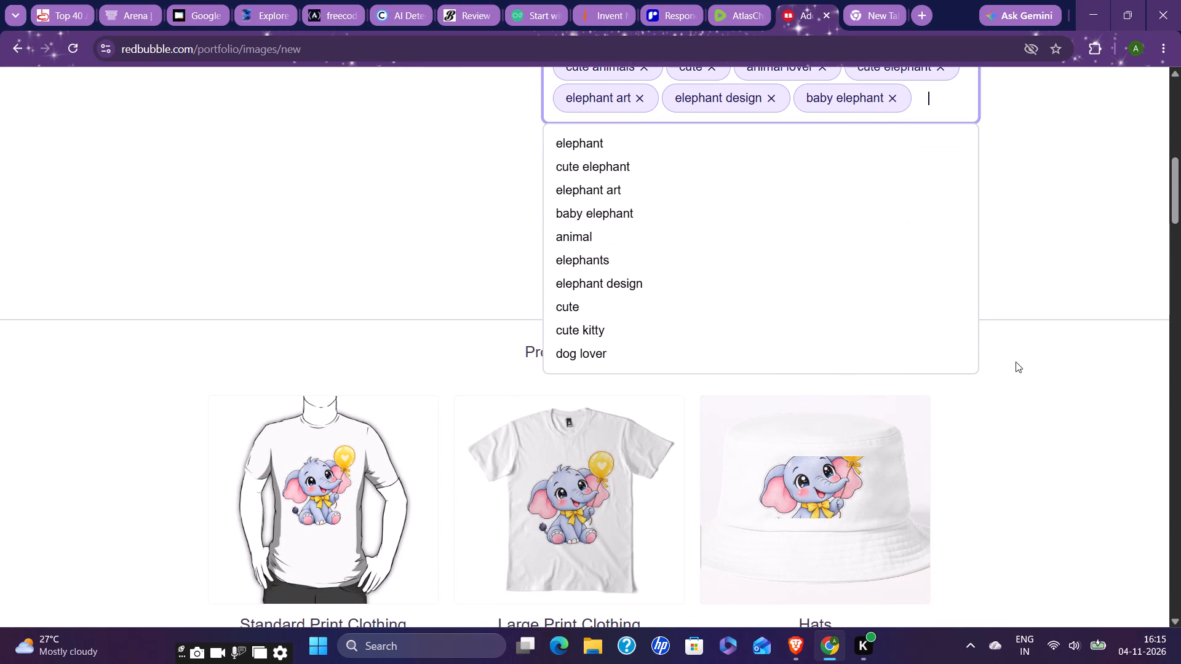
{"action": "left_click", "coordinate": [1016, 362]}
Open the Standard Print Clothing product for editing.
{"action": "scroll", "coordinate": [1044, 389], "scroll_direction": "down", "scroll_amount": 4}
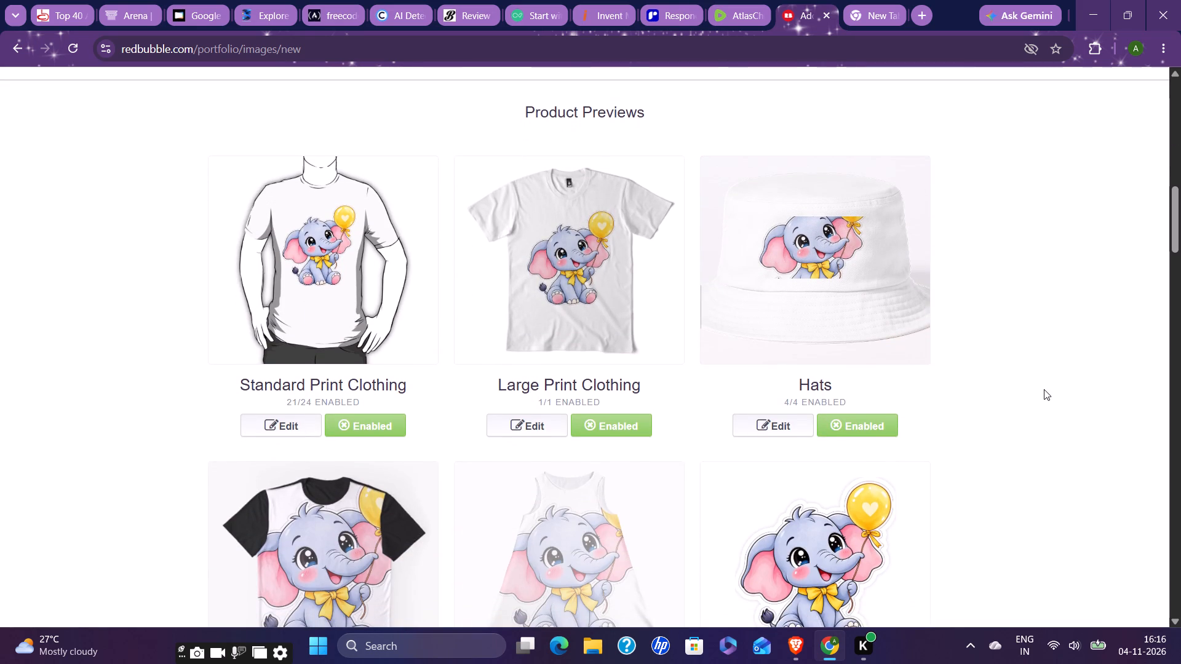
{"action": "scroll", "coordinate": [1044, 389], "scroll_direction": "down", "scroll_amount": 1}
{"action": "scroll", "coordinate": [1011, 352], "scroll_direction": "down", "scroll_amount": 2}
{"action": "scroll", "coordinate": [1011, 352], "scroll_direction": "up", "scroll_amount": 2}
{"action": "left_click", "coordinate": [257, 241]}
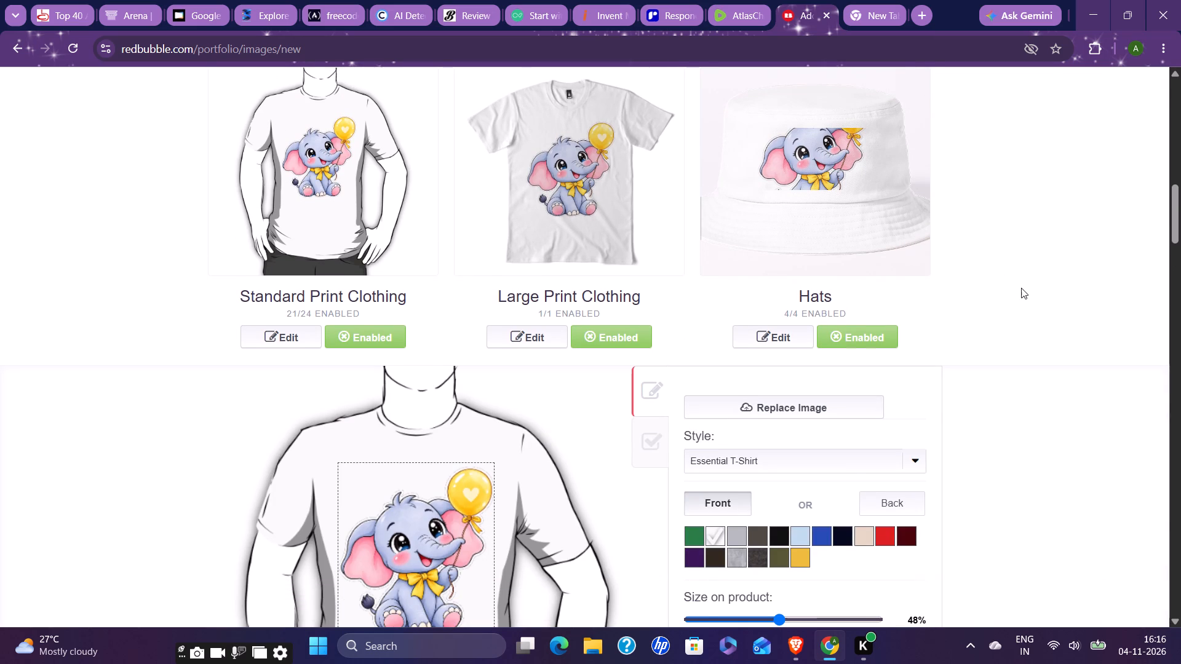
{"action": "scroll", "coordinate": [1023, 291], "scroll_direction": "down", "scroll_amount": 3}
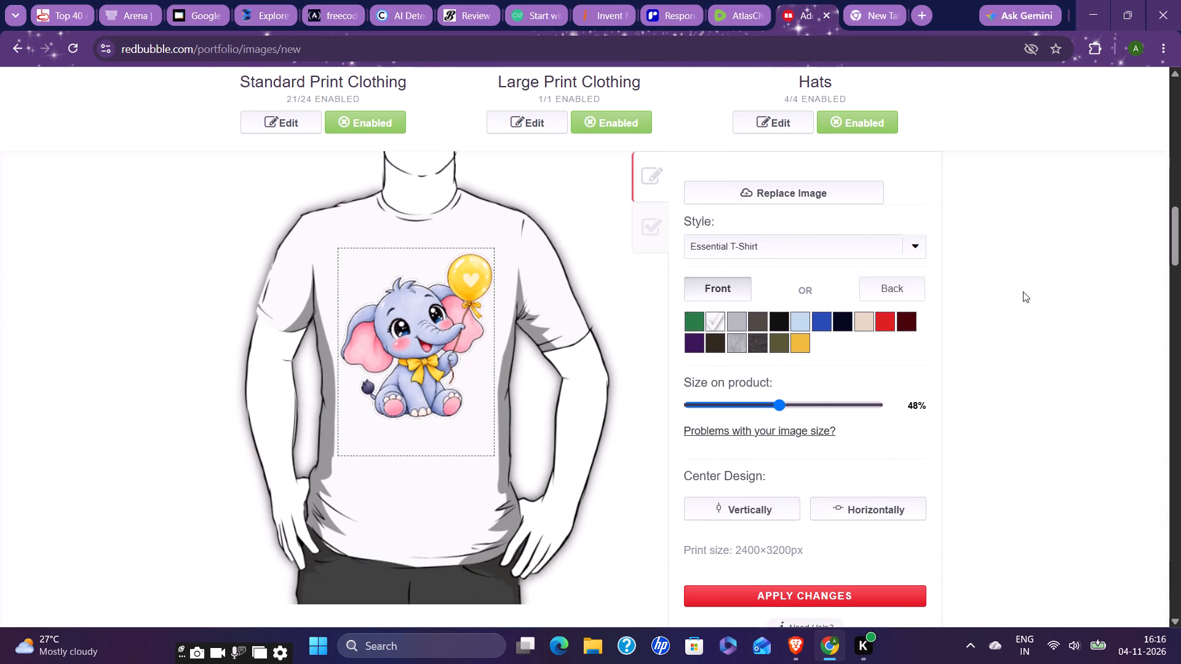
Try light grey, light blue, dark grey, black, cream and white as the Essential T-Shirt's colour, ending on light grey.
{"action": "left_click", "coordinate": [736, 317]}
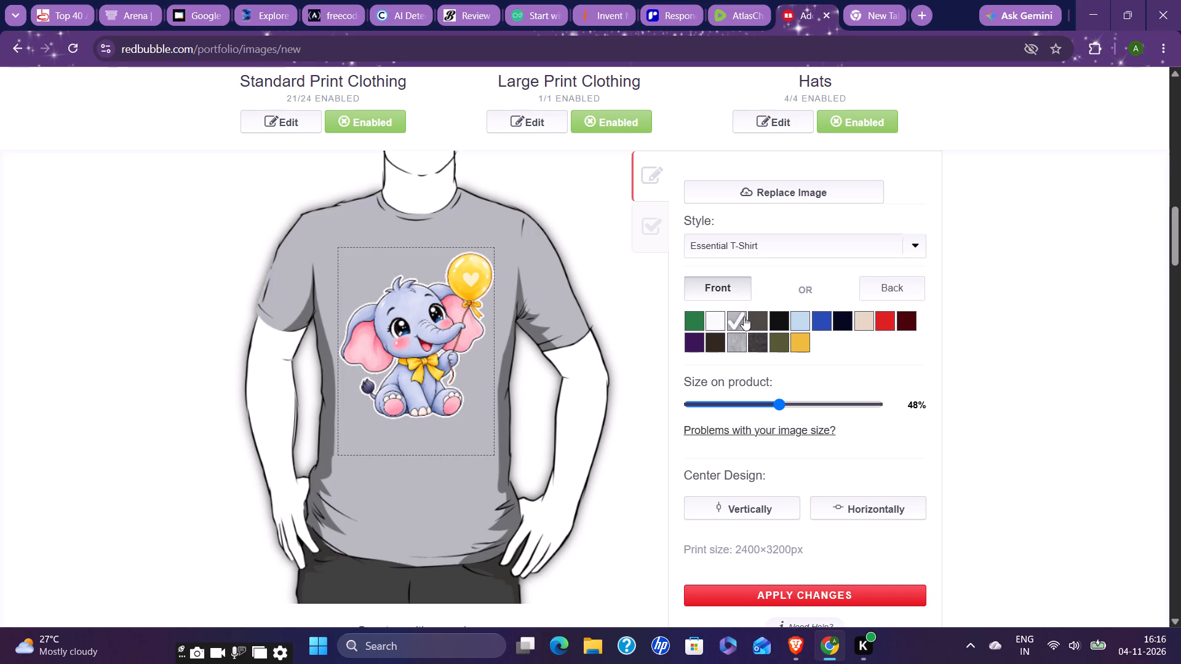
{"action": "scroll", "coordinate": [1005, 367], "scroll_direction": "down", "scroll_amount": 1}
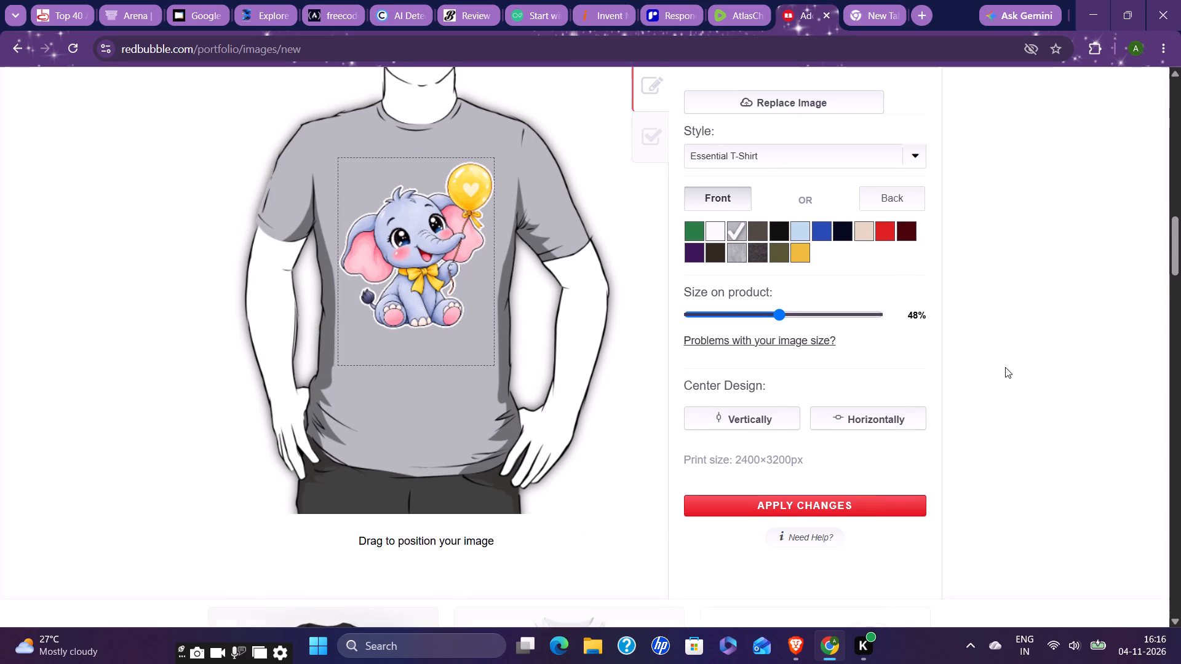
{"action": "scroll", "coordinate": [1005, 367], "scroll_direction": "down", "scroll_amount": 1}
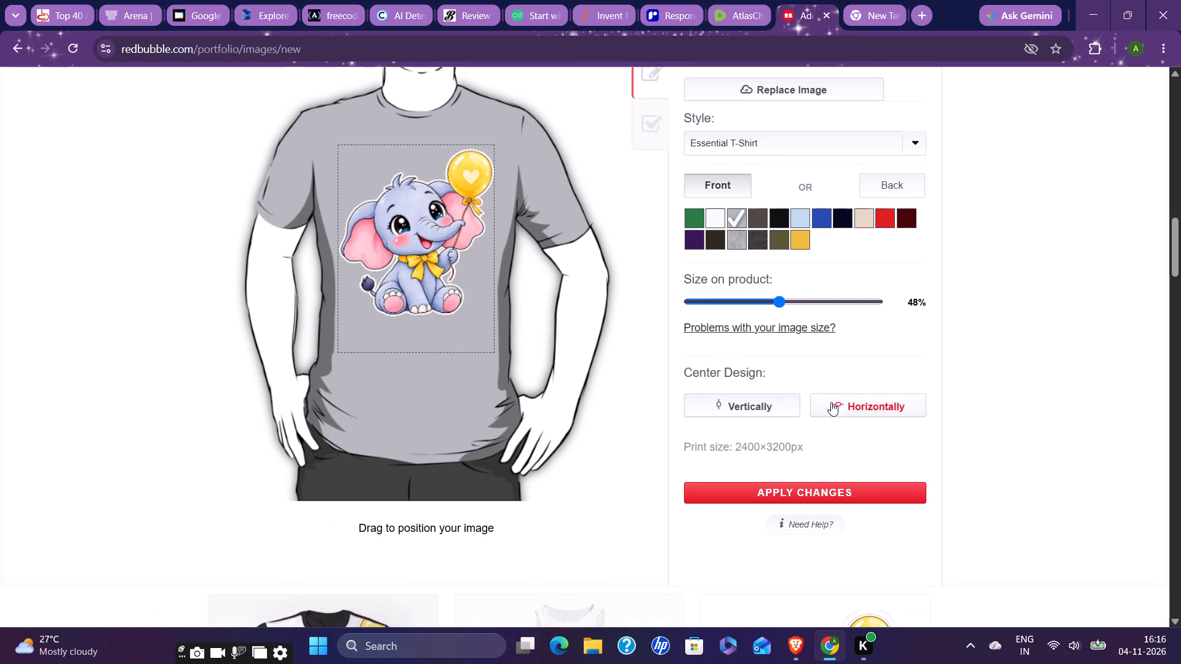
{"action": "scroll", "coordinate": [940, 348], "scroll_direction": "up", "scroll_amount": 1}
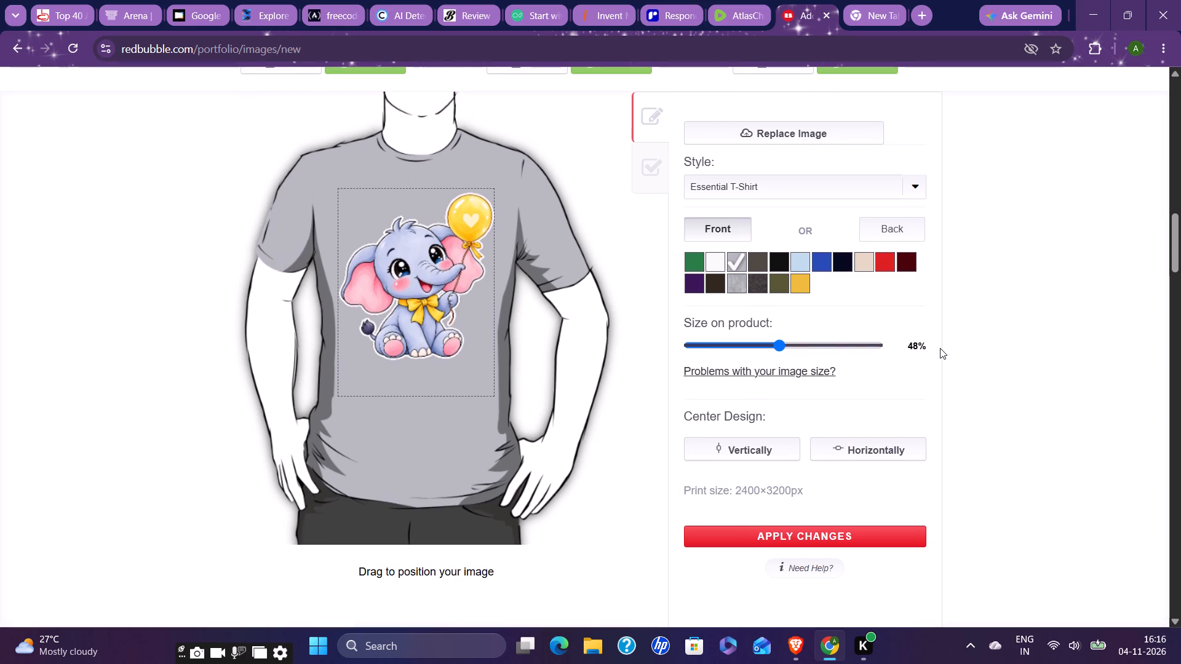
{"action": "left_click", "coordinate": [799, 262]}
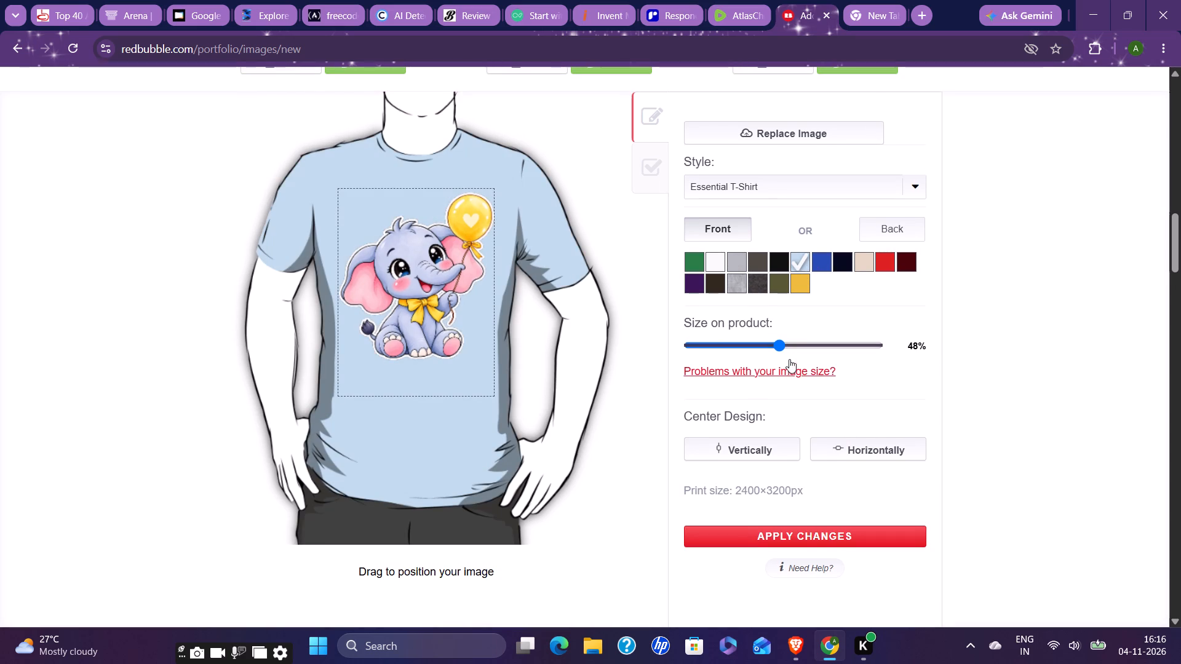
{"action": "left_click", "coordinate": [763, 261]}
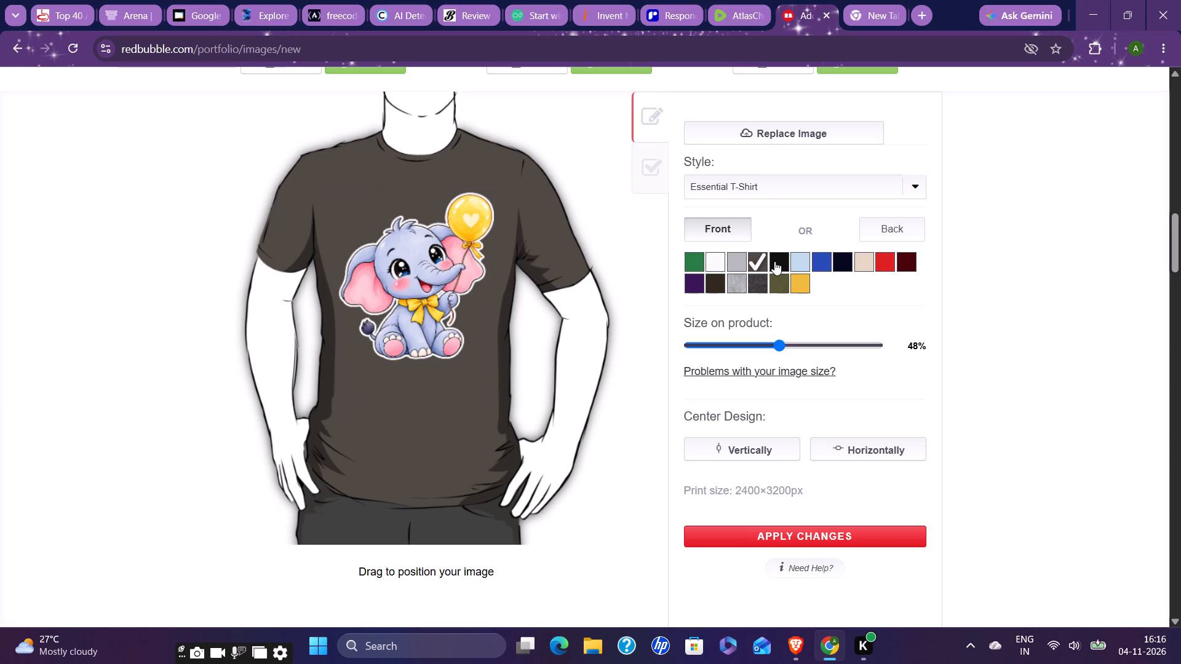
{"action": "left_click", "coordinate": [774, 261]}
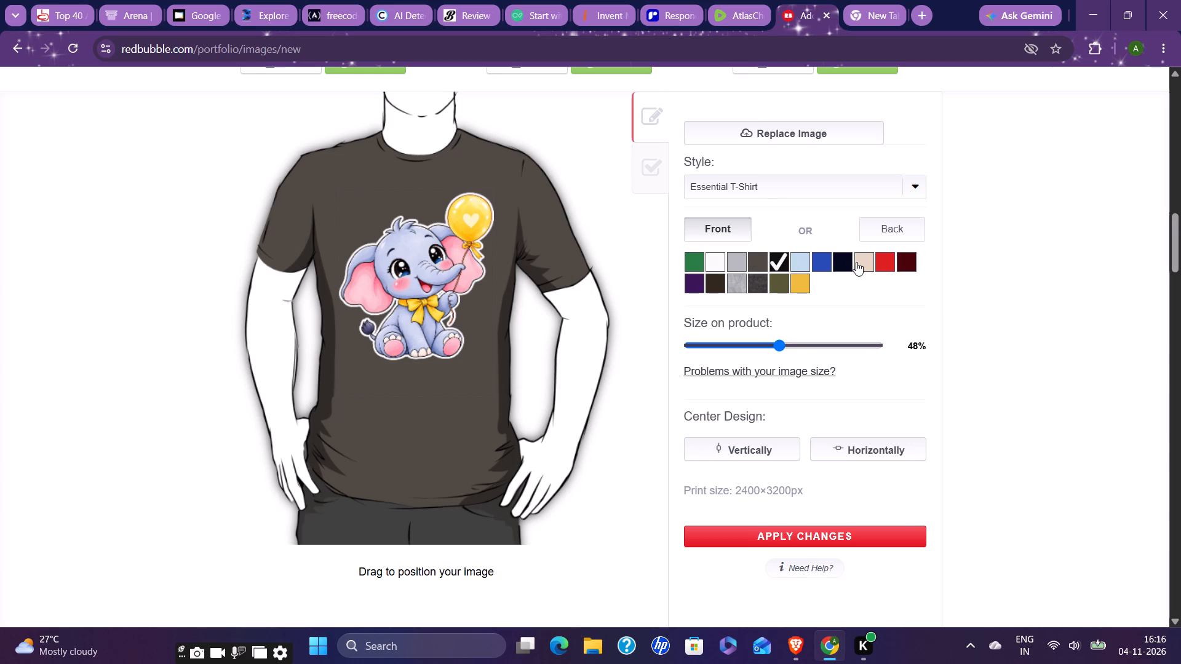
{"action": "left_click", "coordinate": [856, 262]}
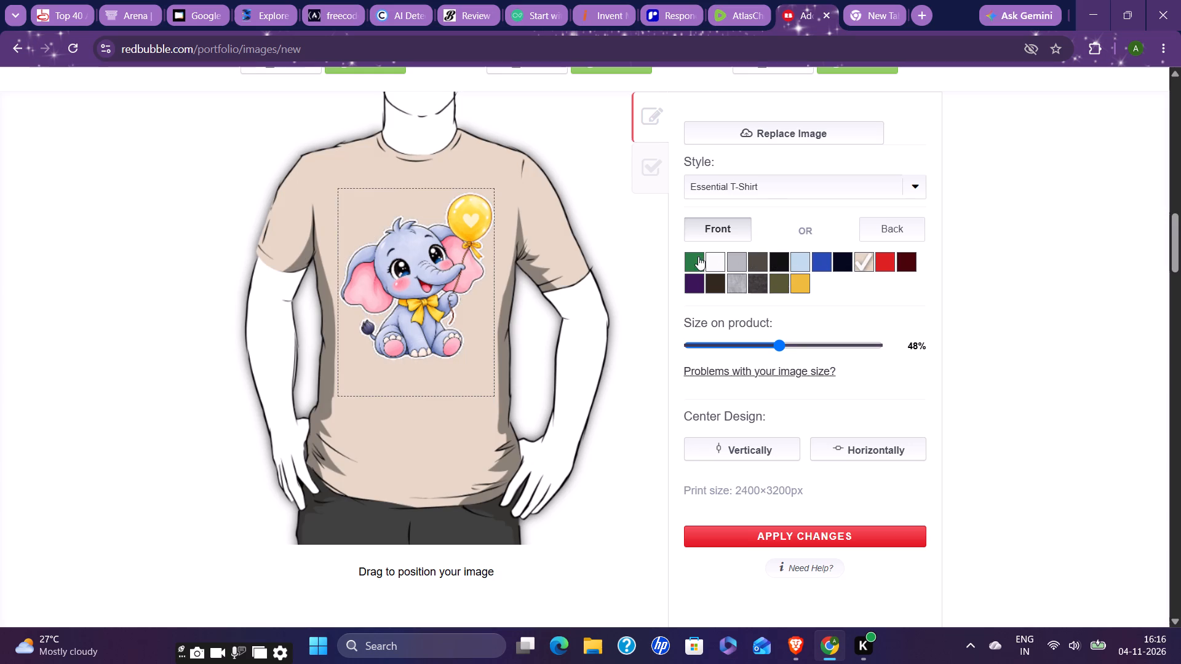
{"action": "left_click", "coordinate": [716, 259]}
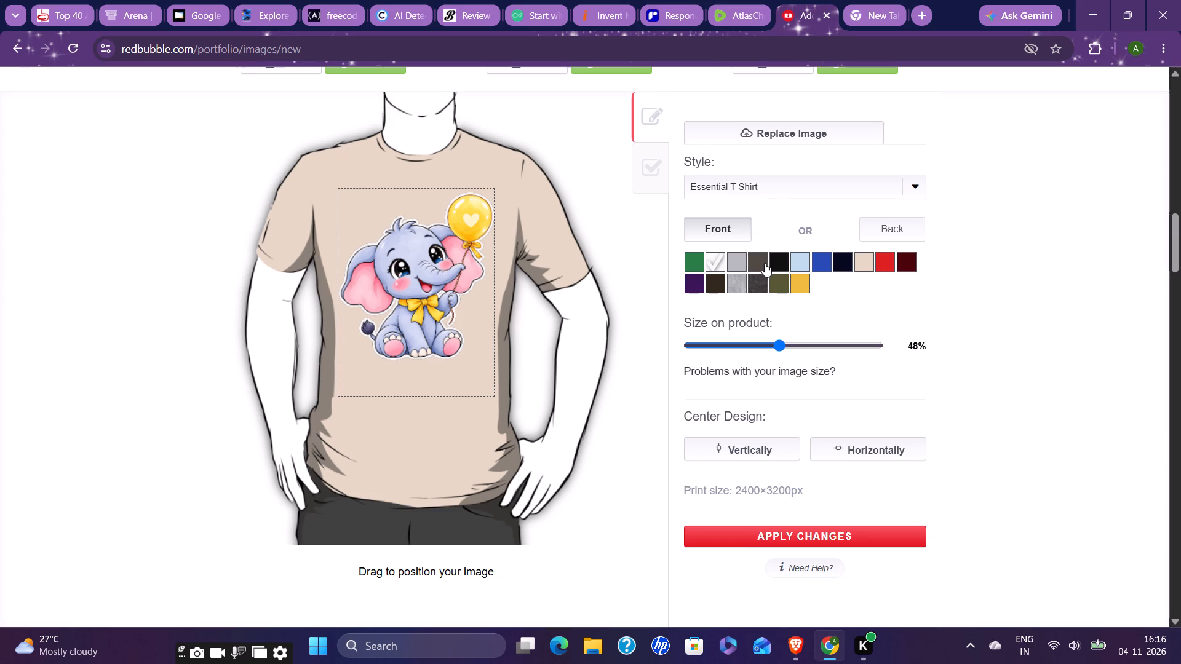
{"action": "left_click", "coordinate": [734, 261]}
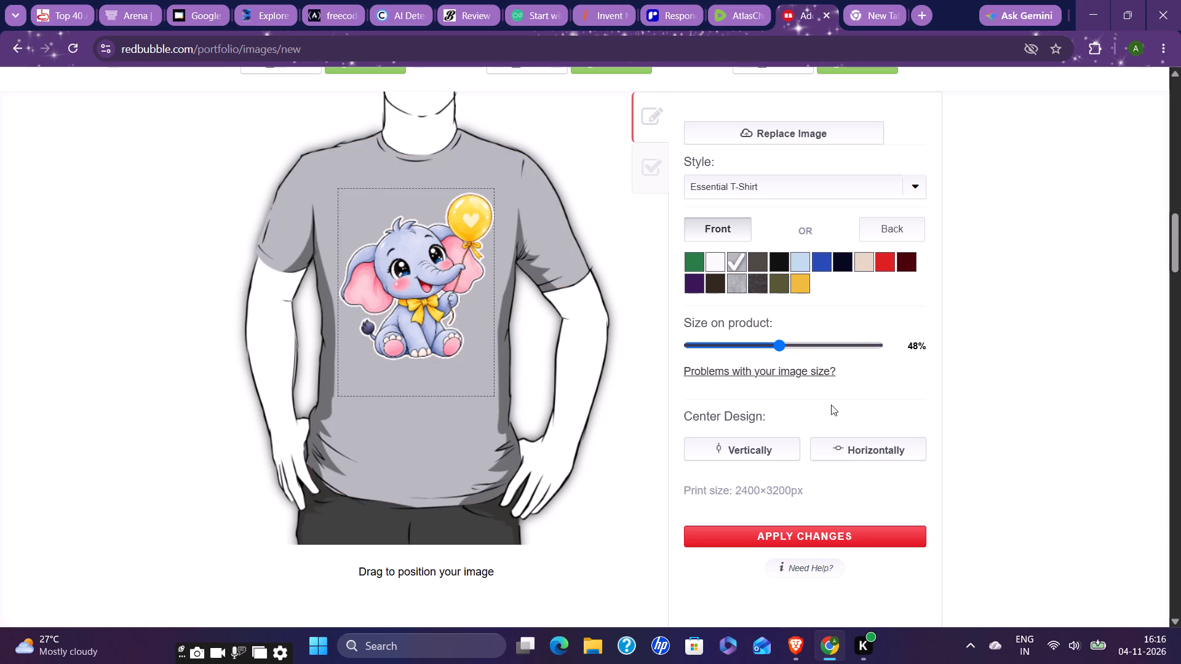
Set the Essential T-Shirt's colour to light blue and apply the changes to Standard Print Clothing.
{"action": "left_click", "coordinate": [799, 264]}
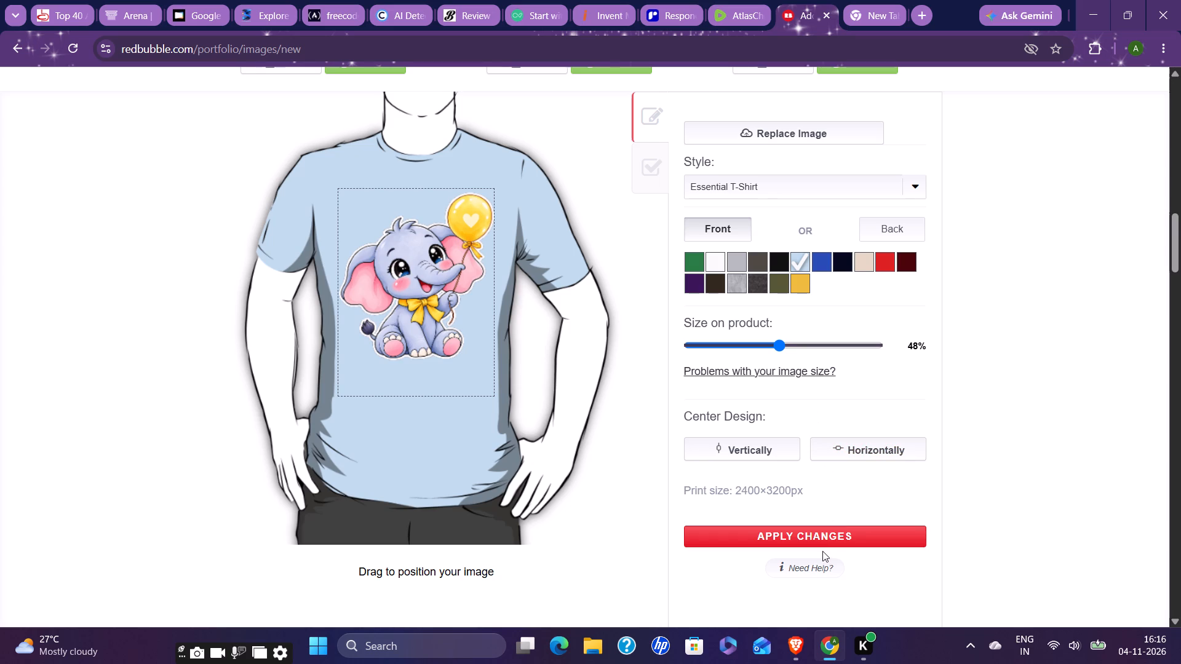
{"action": "left_click", "coordinate": [810, 536]}
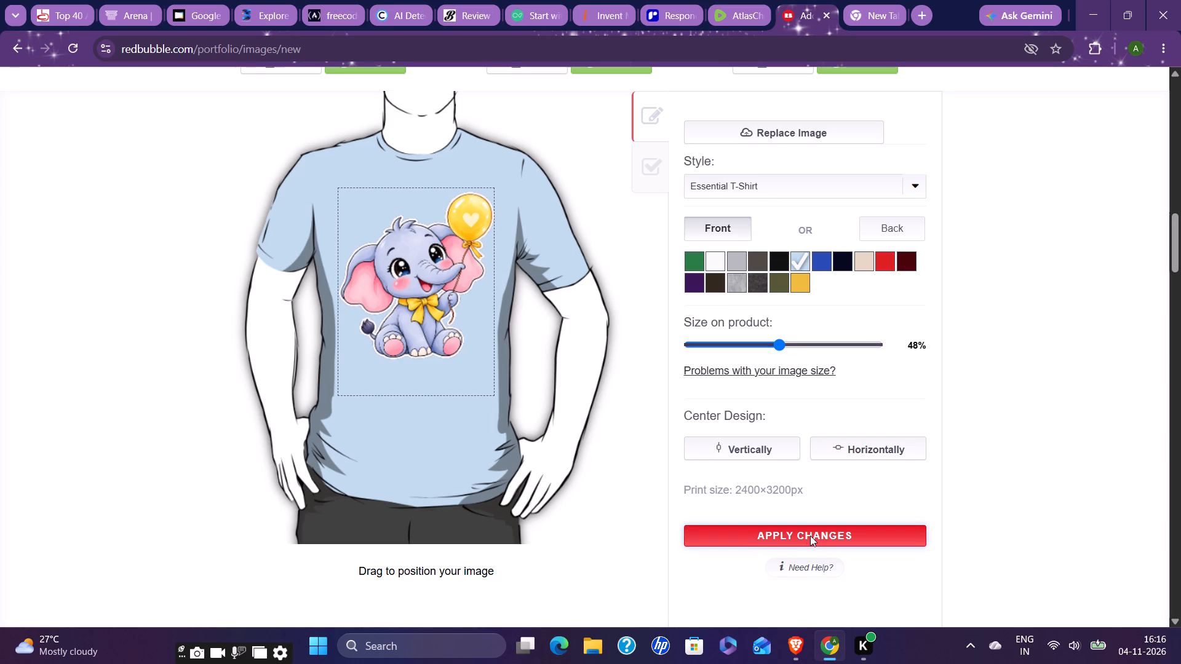
Set the default colour of the Large Print Clothing Premium T-Shirt to heather grey and apply the changes.
{"action": "scroll", "coordinate": [555, 246], "scroll_direction": "up", "scroll_amount": 1}
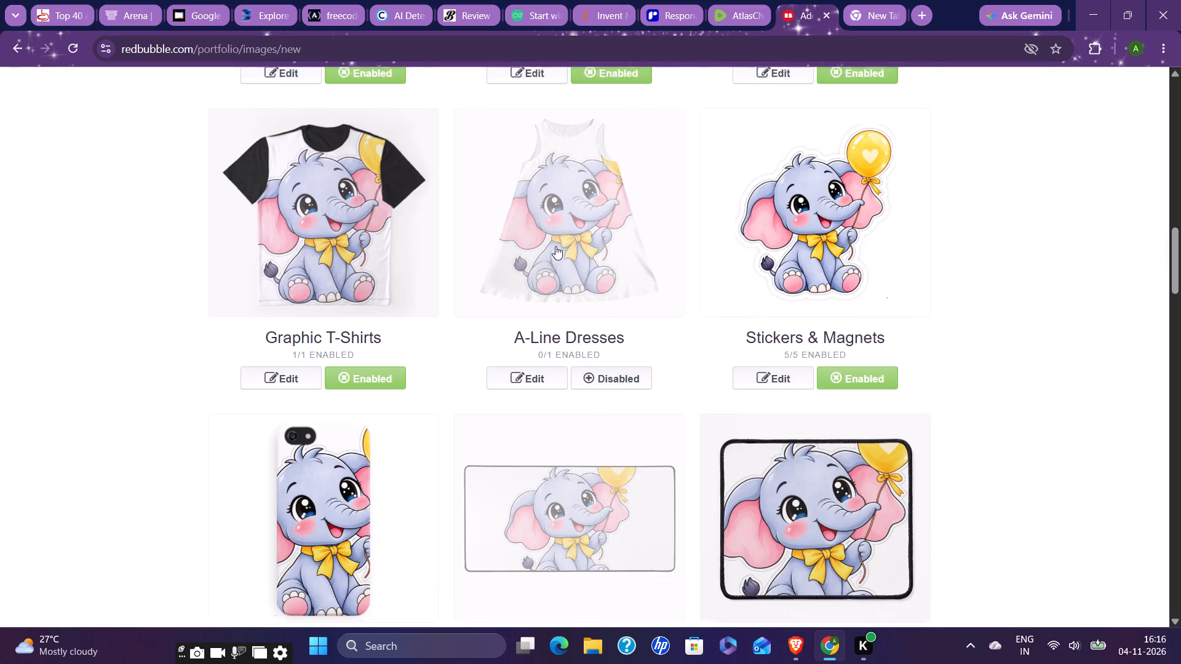
{"action": "scroll", "coordinate": [555, 246], "scroll_direction": "up", "scroll_amount": 5}
{"action": "left_click", "coordinate": [605, 274]}
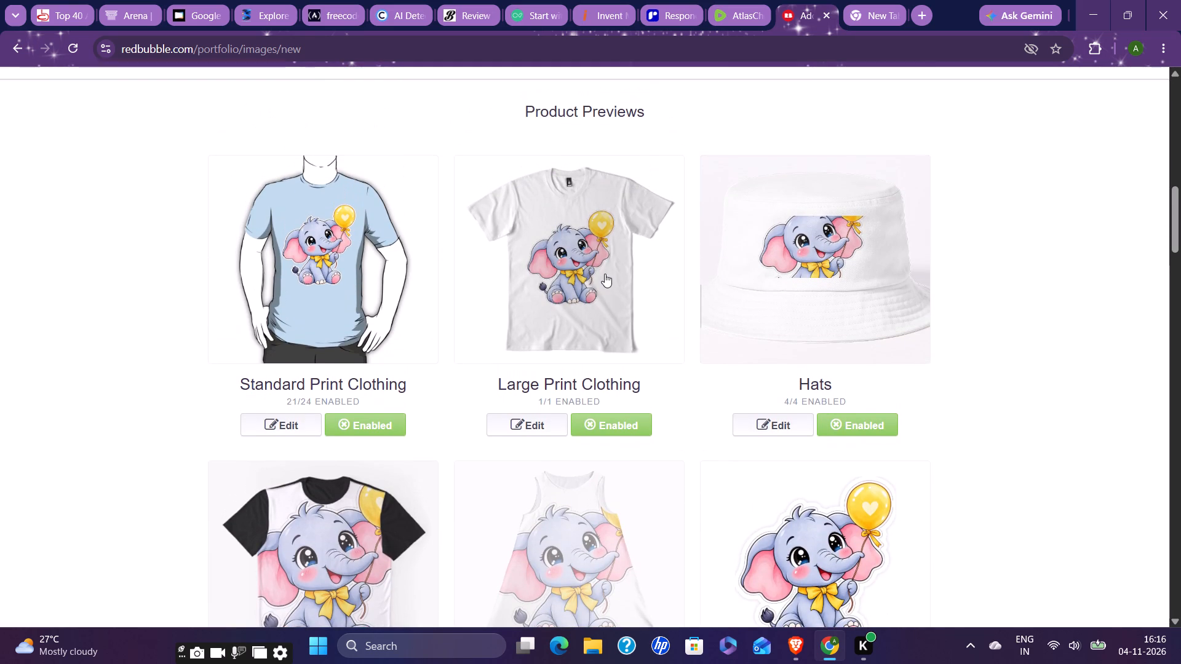
{"action": "scroll", "coordinate": [980, 323], "scroll_direction": "down", "scroll_amount": 5}
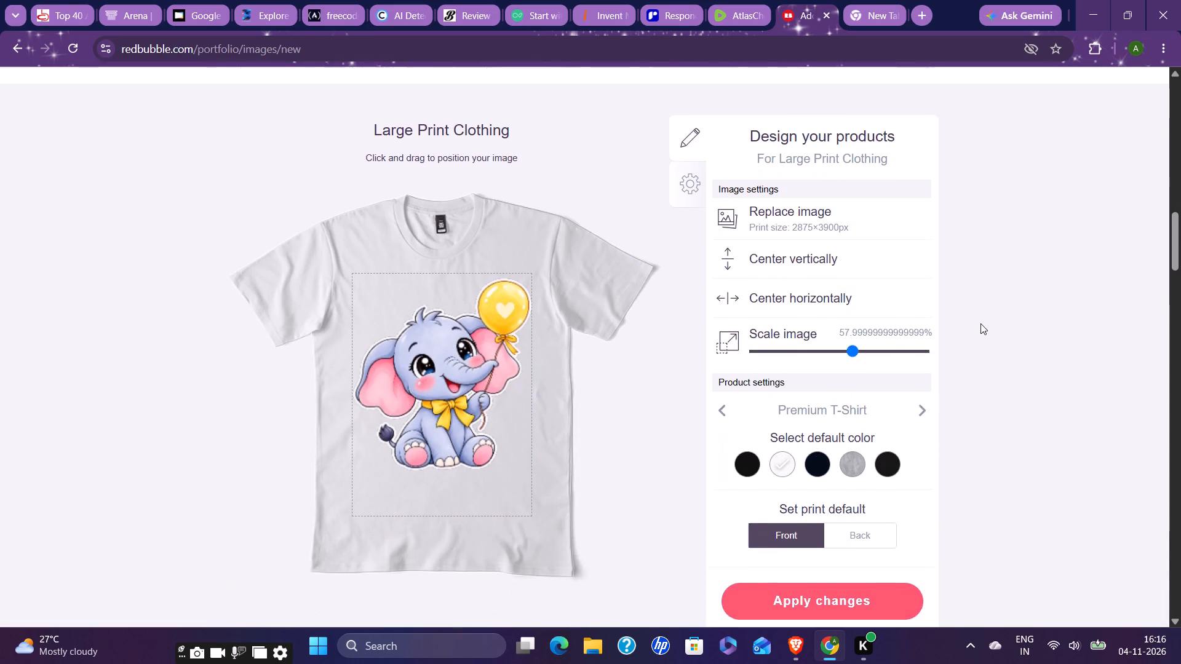
{"action": "scroll", "coordinate": [980, 323], "scroll_direction": "down", "scroll_amount": 1}
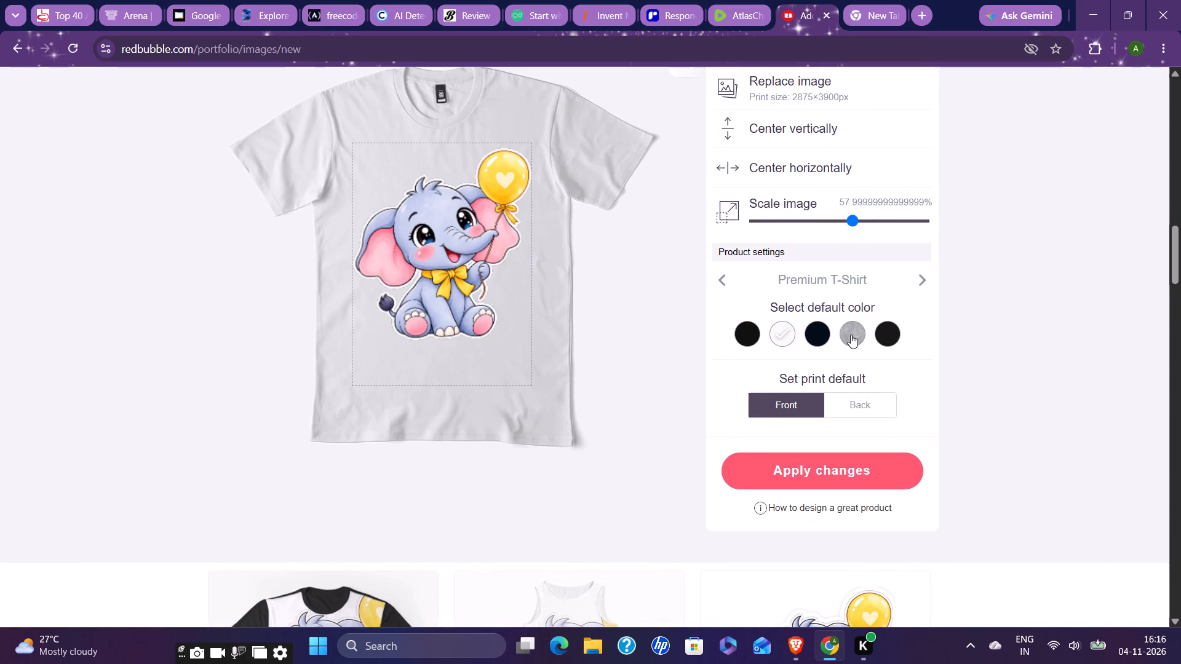
{"action": "left_click", "coordinate": [851, 334]}
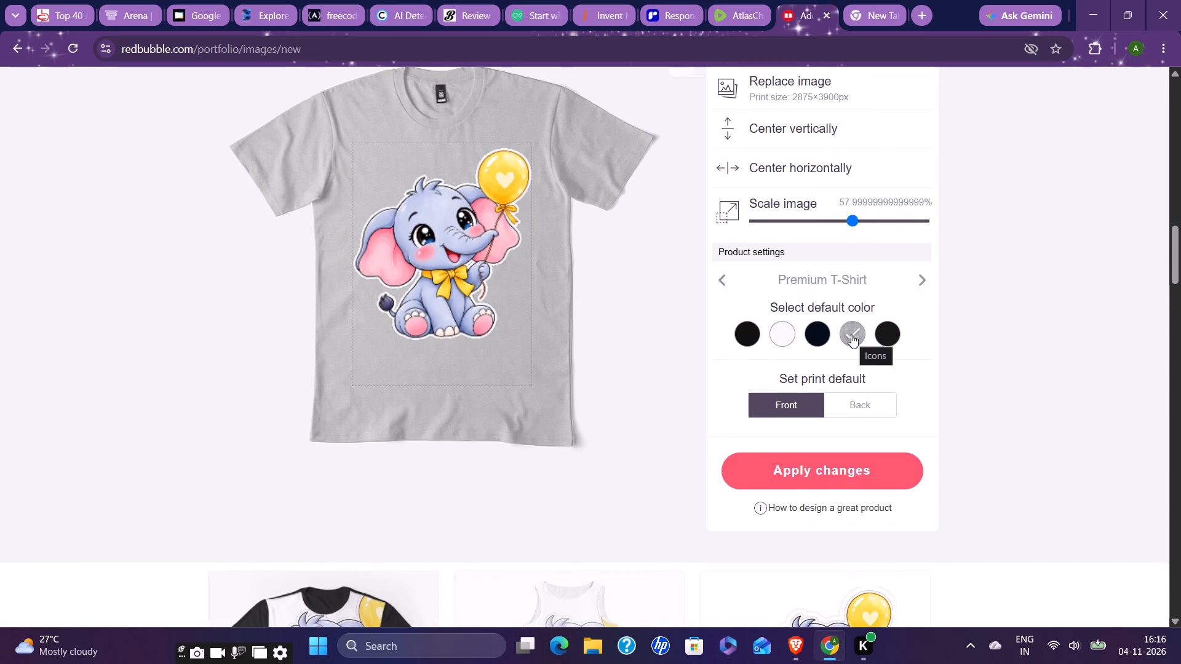
{"action": "left_click", "coordinate": [797, 473]}
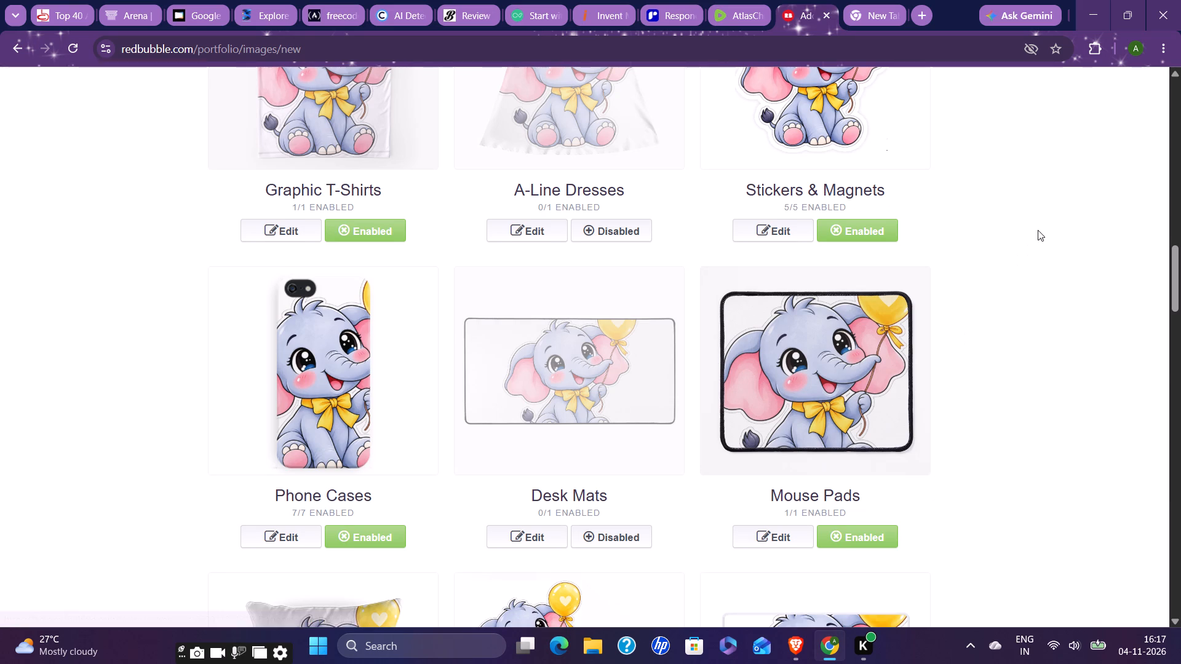
Open the Hats product for editing and move the elephant artwork slightly down to show the top of its head.
{"action": "scroll", "coordinate": [1038, 230], "scroll_direction": "up", "scroll_amount": 5}
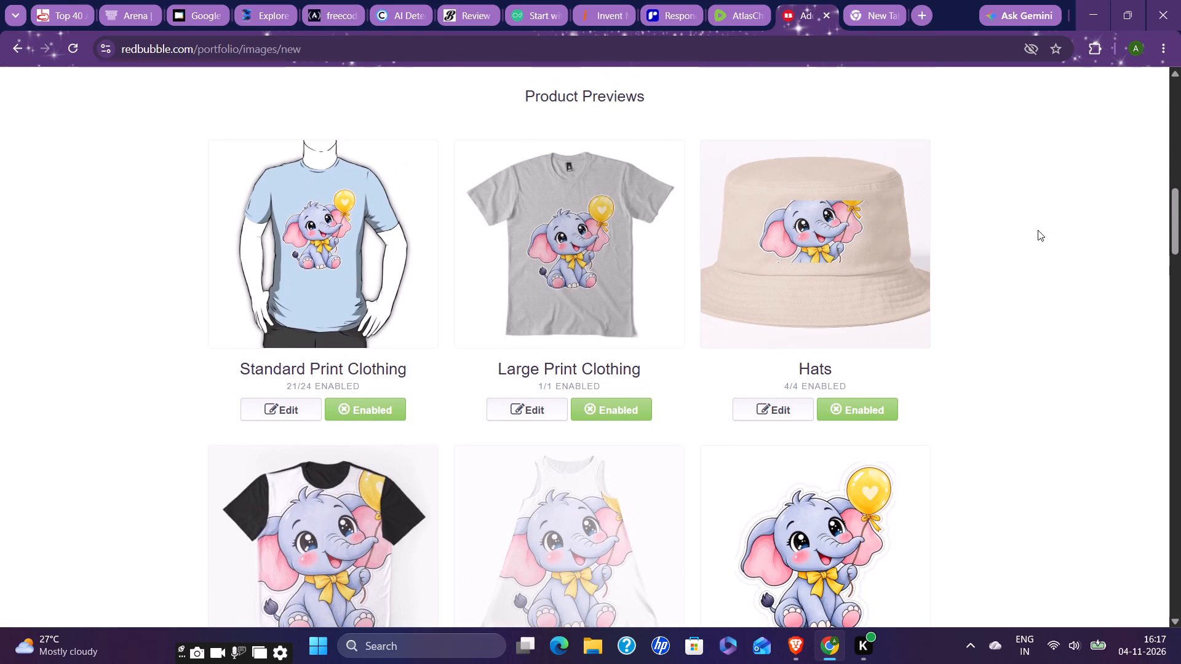
{"action": "left_click", "coordinate": [872, 265]}
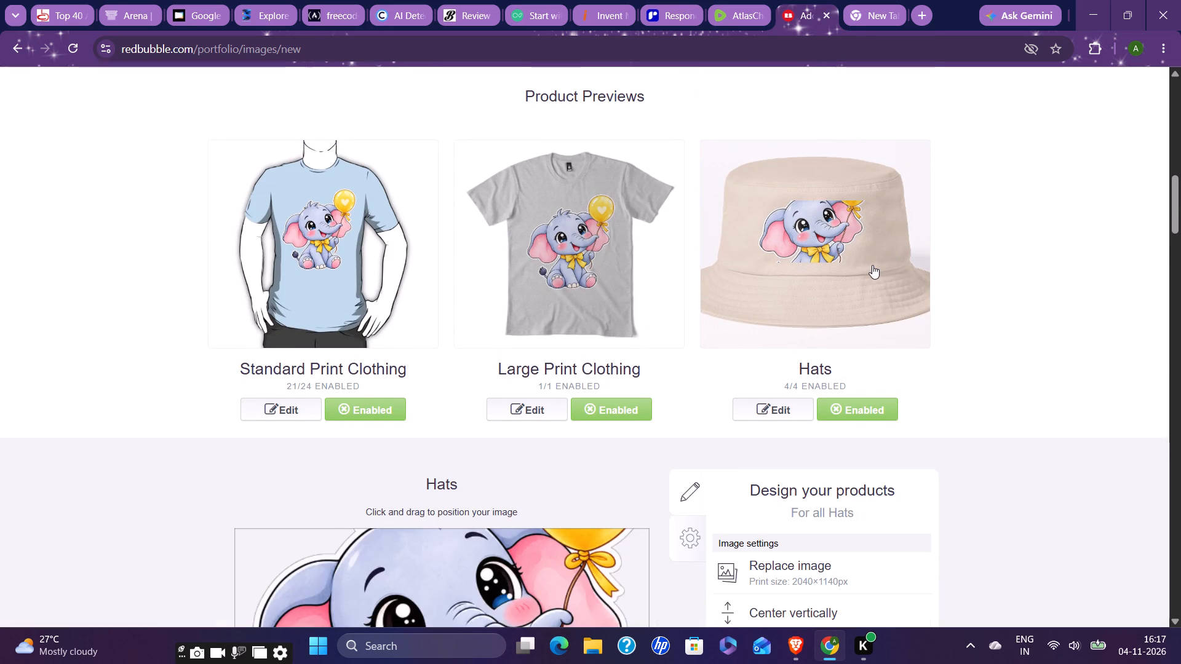
{"action": "scroll", "coordinate": [1046, 440], "scroll_direction": "down", "scroll_amount": 4}
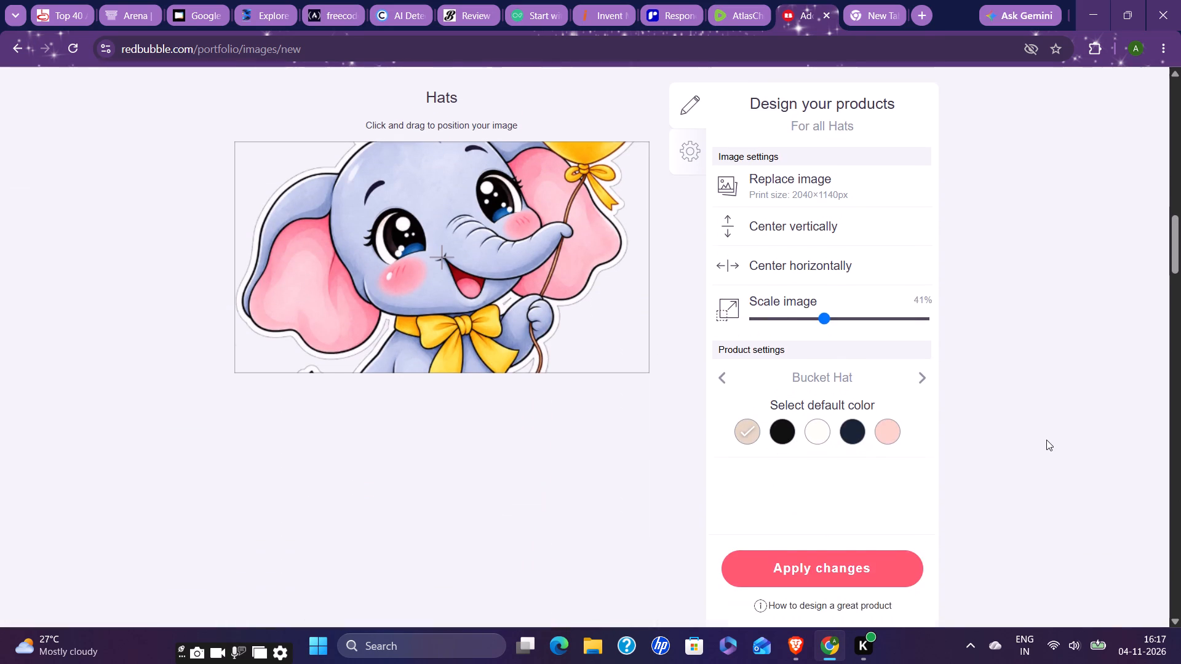
{"action": "scroll", "coordinate": [1046, 440], "scroll_direction": "down", "scroll_amount": 1}
{"action": "left_click_drag", "start_coordinate": [481, 181], "coordinate": [478, 214]}
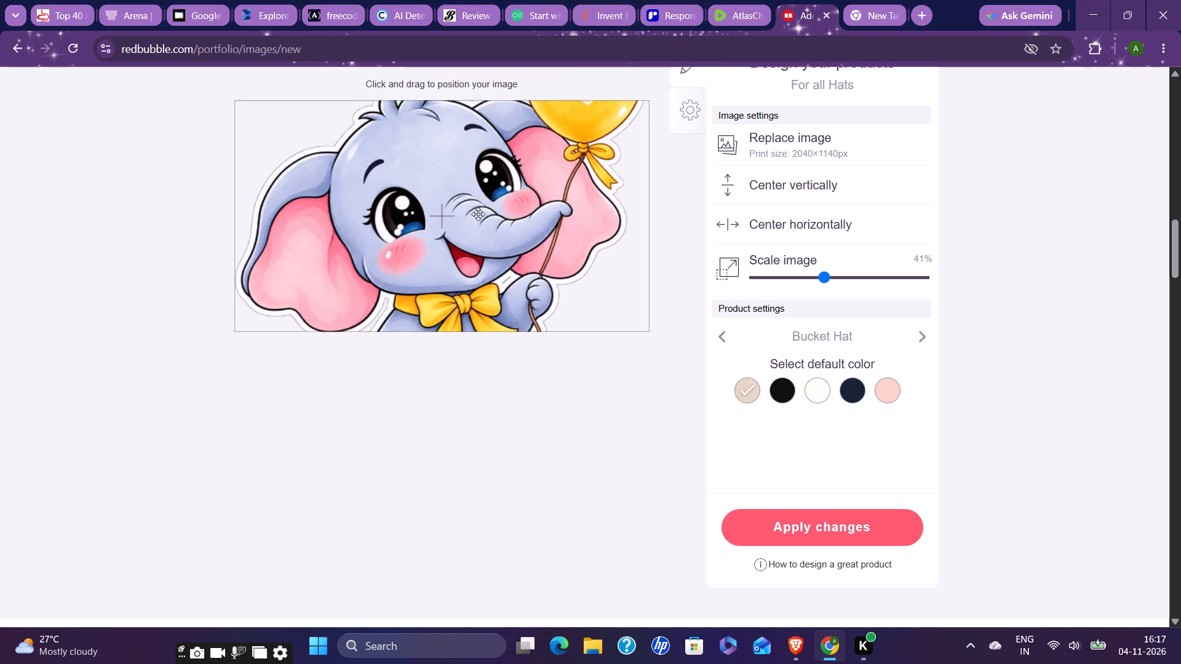
{"action": "left_click_drag", "start_coordinate": [478, 214], "coordinate": [481, 208]}
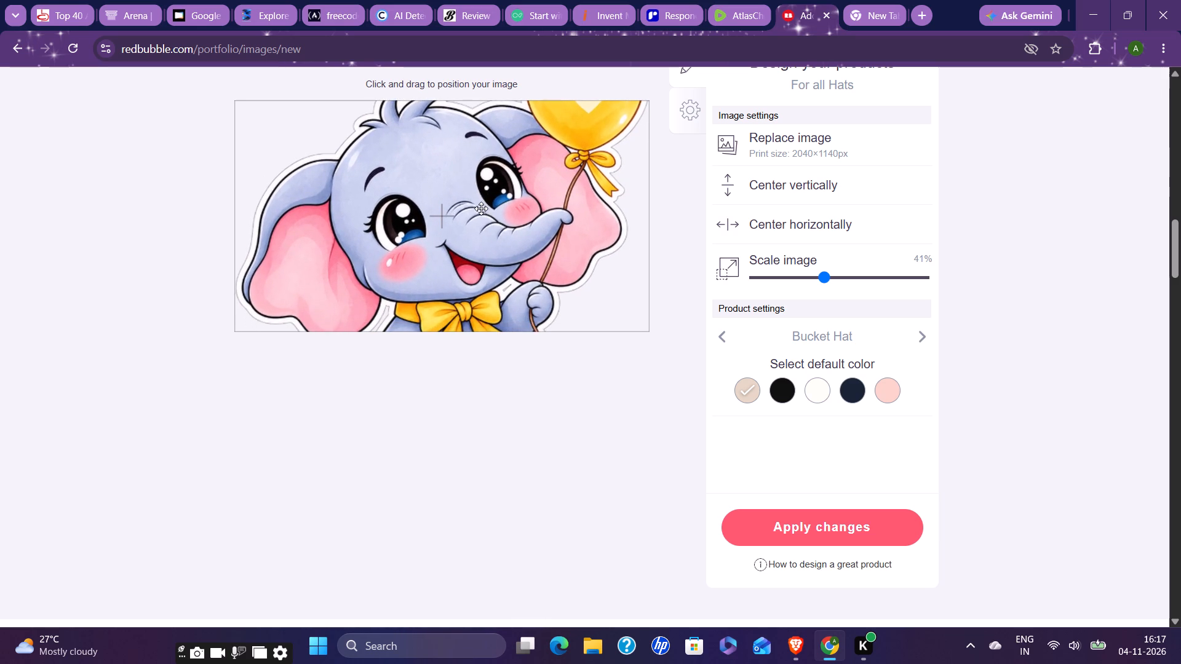
{"action": "left_click_drag", "start_coordinate": [481, 208], "coordinate": [485, 218]}
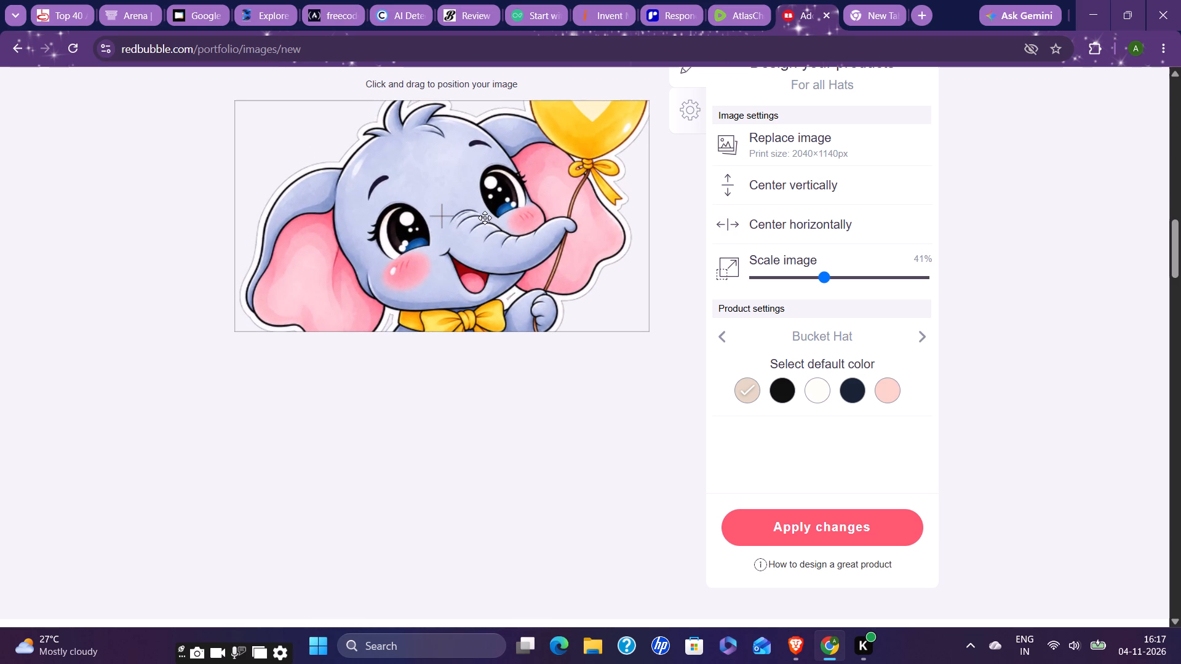
{"action": "left_click_drag", "start_coordinate": [485, 218], "coordinate": [483, 213]}
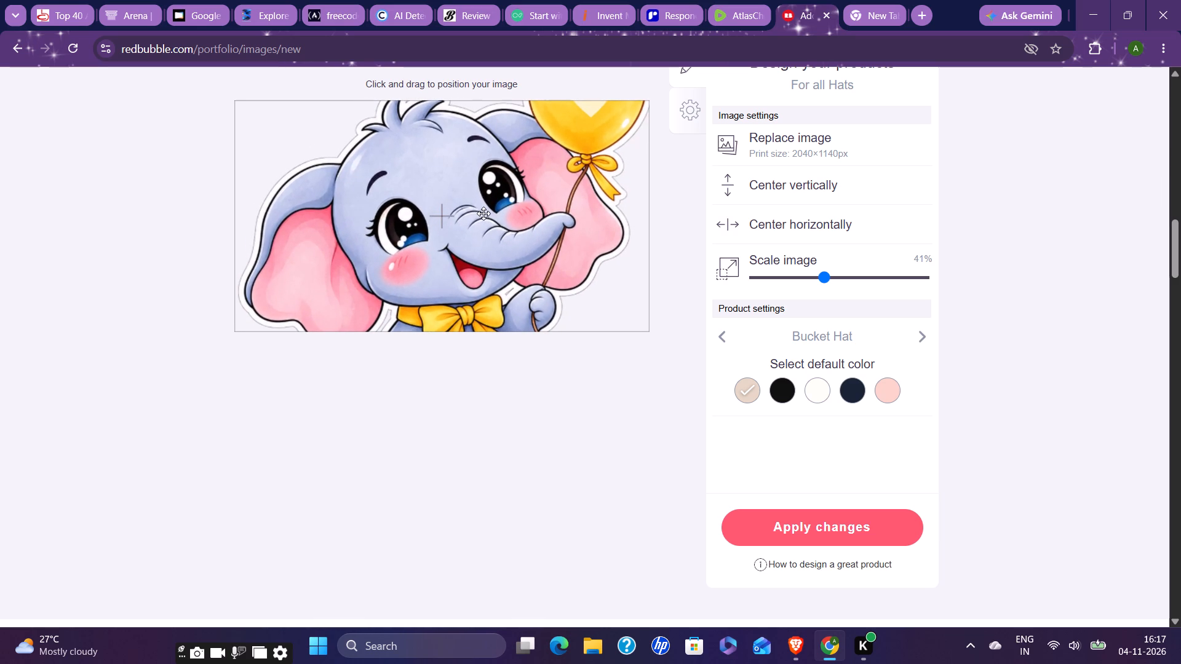
Scale the elephant artwork on the hats to 37%.
{"action": "left_click", "coordinate": [822, 280]}
{"action": "key", "text": "Left"}
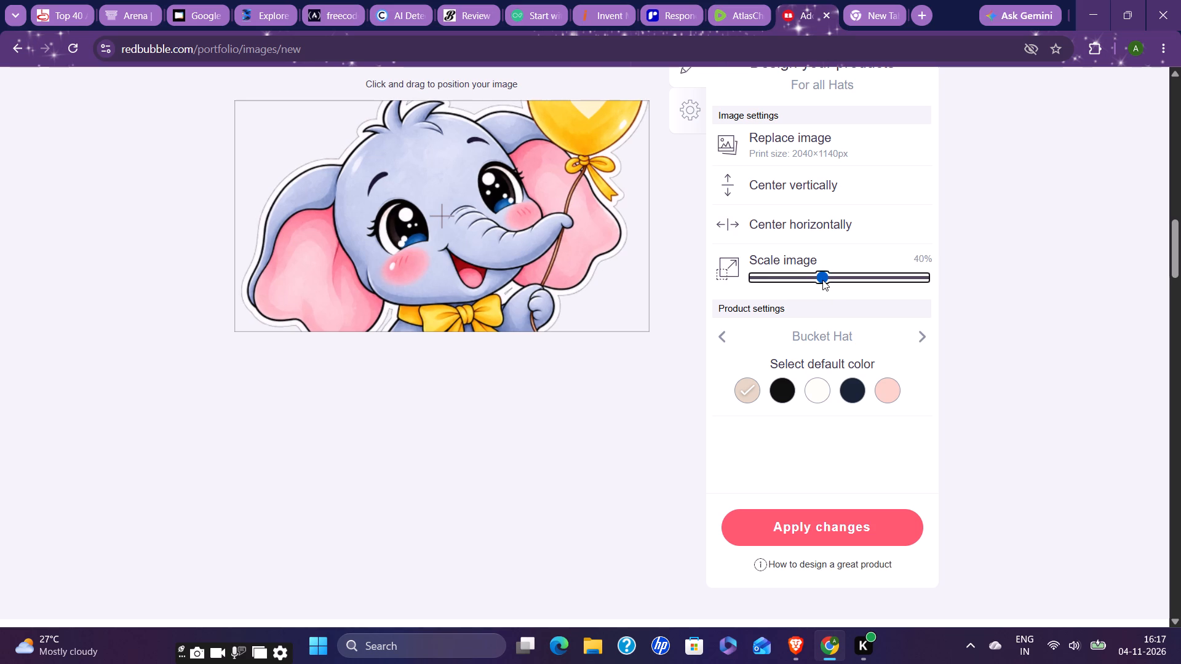
{"action": "key", "text": "Left"}
{"action": "key", "text": "Left"}
{"action": "key", "text": "Left"}
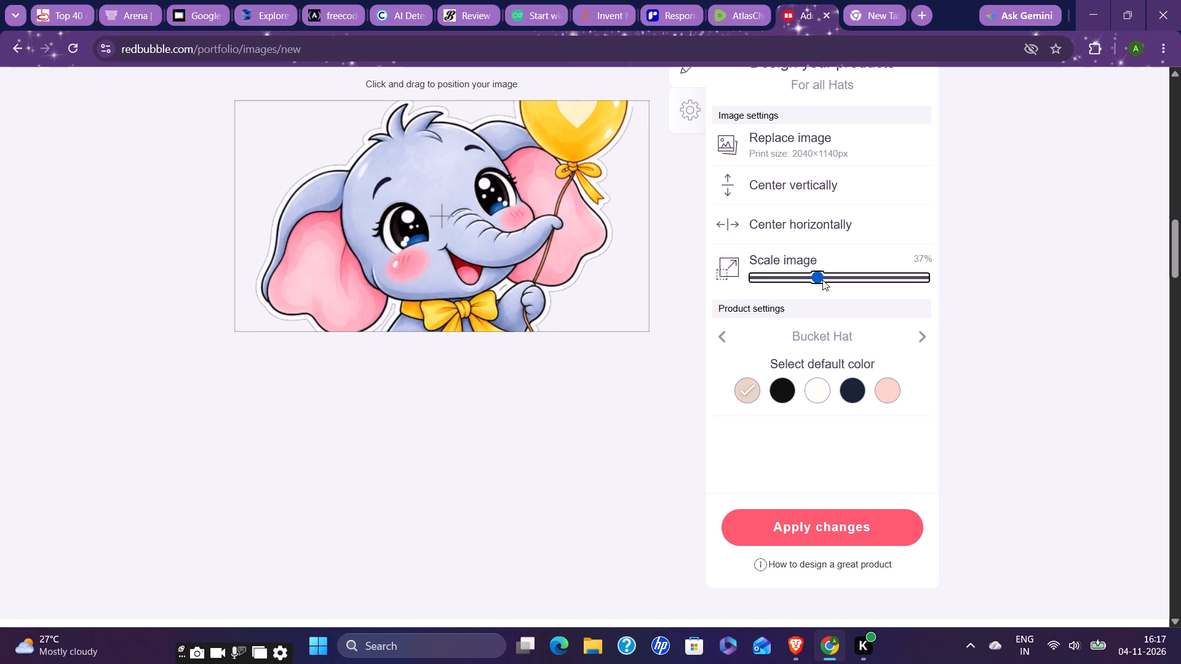
{"action": "key", "text": "Right"}
{"action": "key", "text": "Left"}
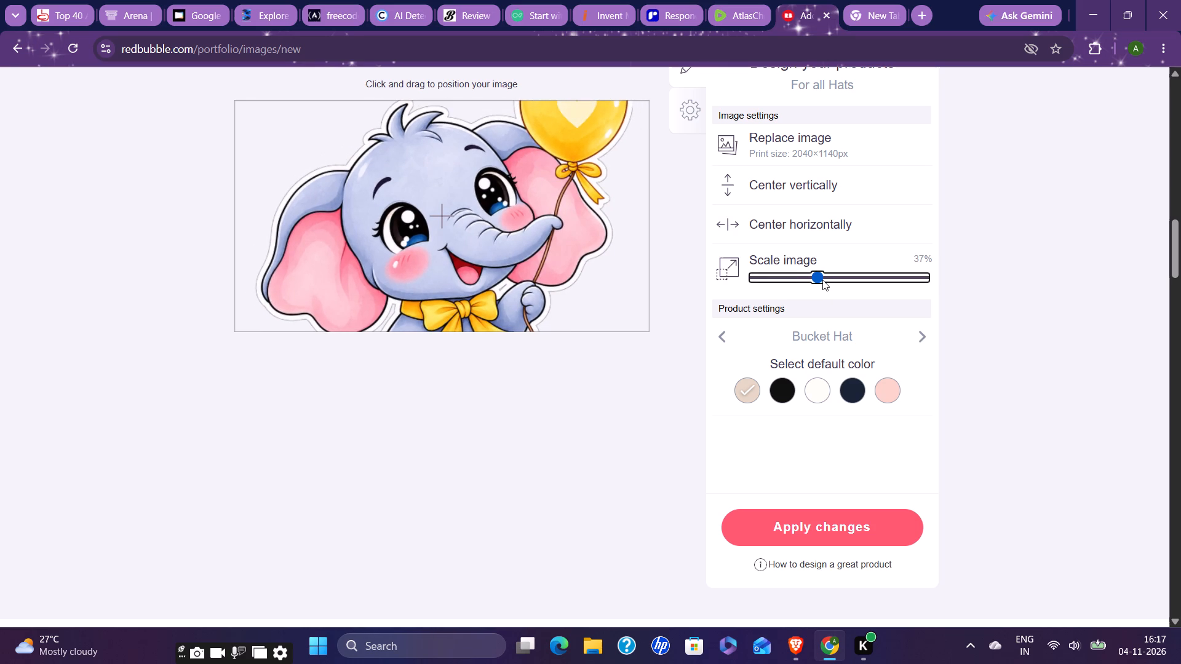
{"action": "left_click", "coordinate": [514, 240]}
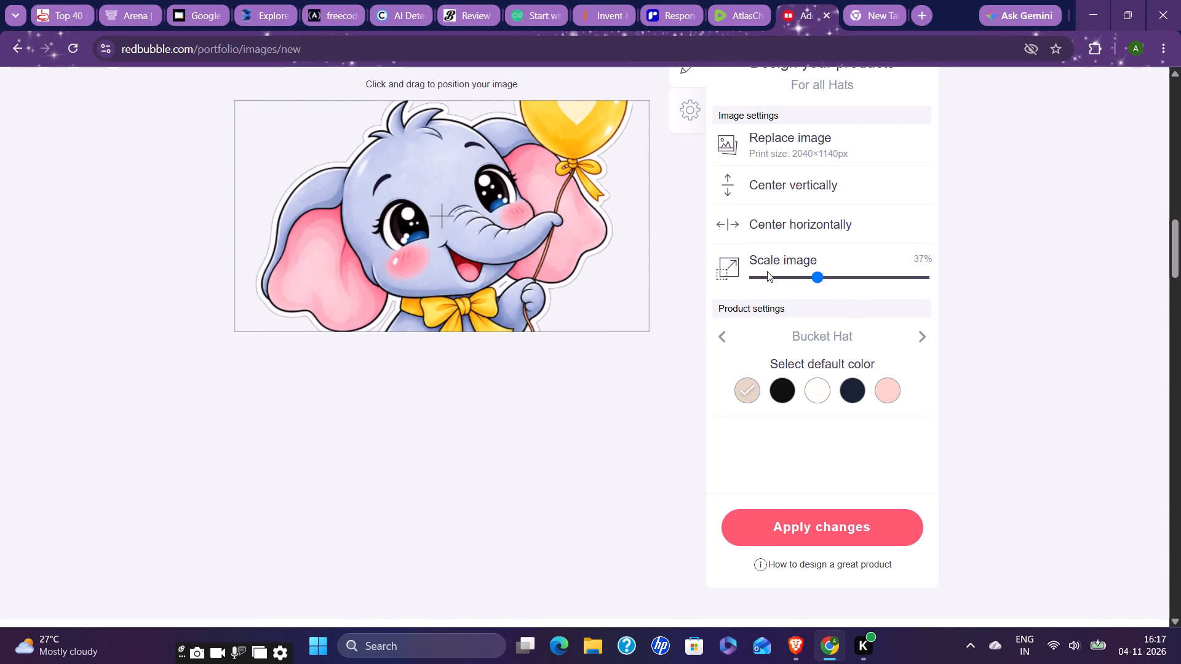
Set the Bucket Hat's default colour to pink and apply the changes to Hats.
{"action": "left_click", "coordinate": [891, 392]}
{"action": "left_click", "coordinate": [818, 523]}
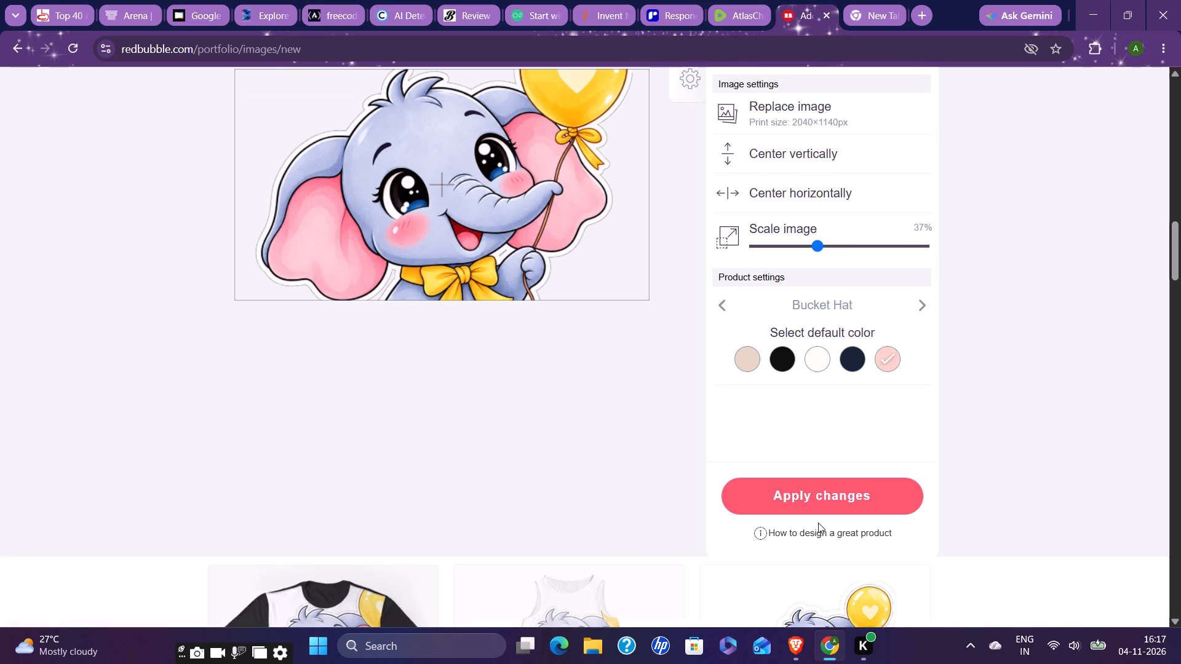
{"action": "scroll", "coordinate": [1032, 270], "scroll_direction": "up", "scroll_amount": 4}
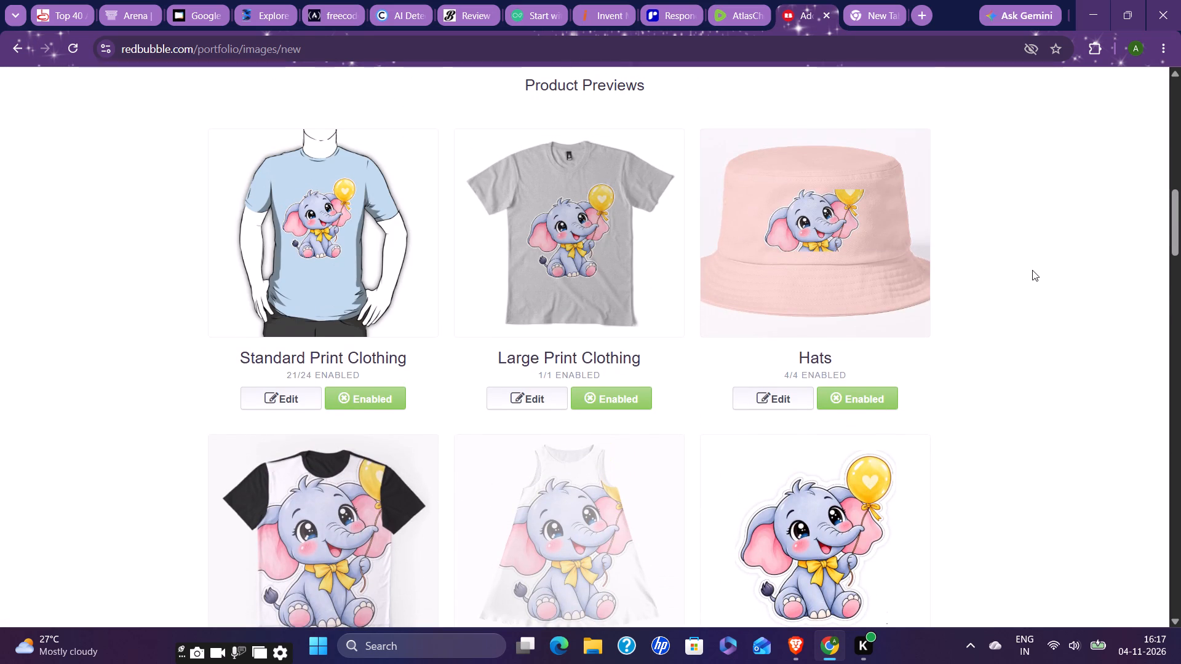
Open the Phone Cases product for editing and arrange the elephant artwork in an offset grid pattern.
{"action": "scroll", "coordinate": [1032, 270], "scroll_direction": "up", "scroll_amount": 1}
{"action": "scroll", "coordinate": [1032, 270], "scroll_direction": "down", "scroll_amount": 2}
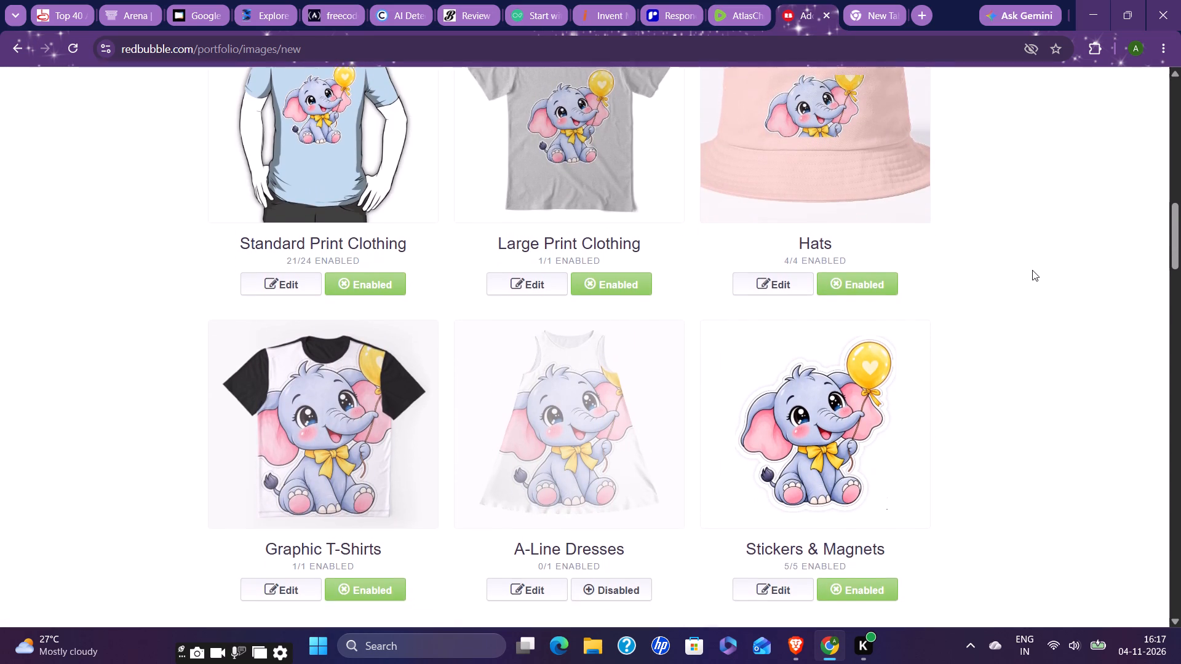
{"action": "scroll", "coordinate": [1032, 270], "scroll_direction": "down", "scroll_amount": 3}
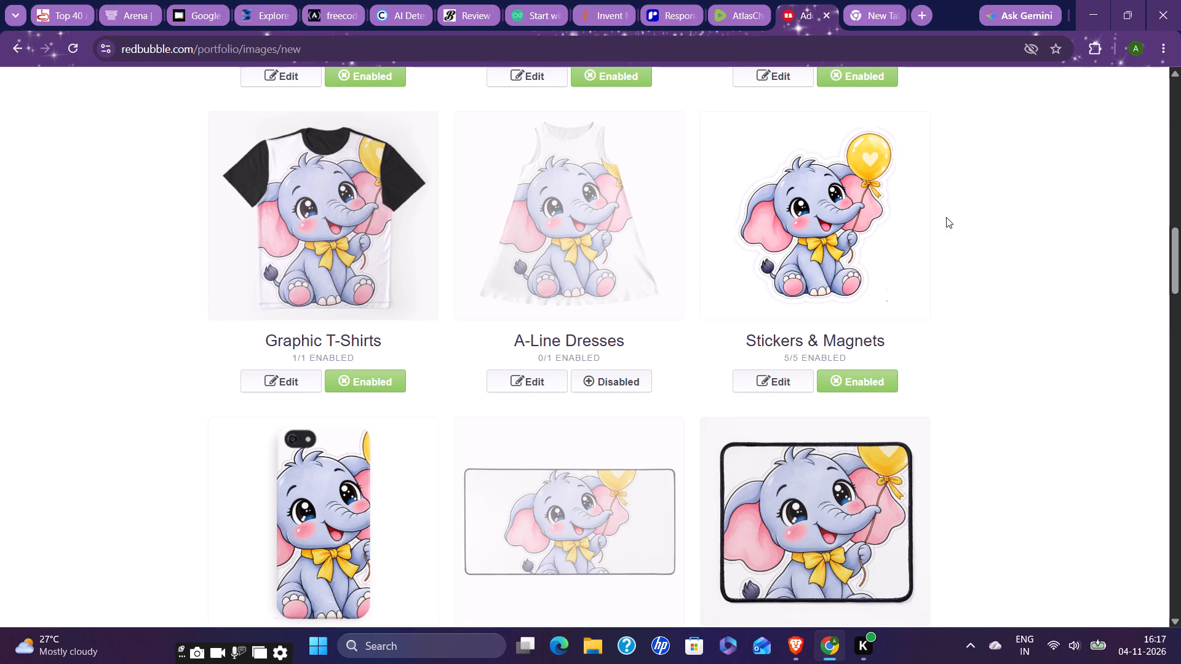
{"action": "scroll", "coordinate": [985, 218], "scroll_direction": "down", "scroll_amount": 2}
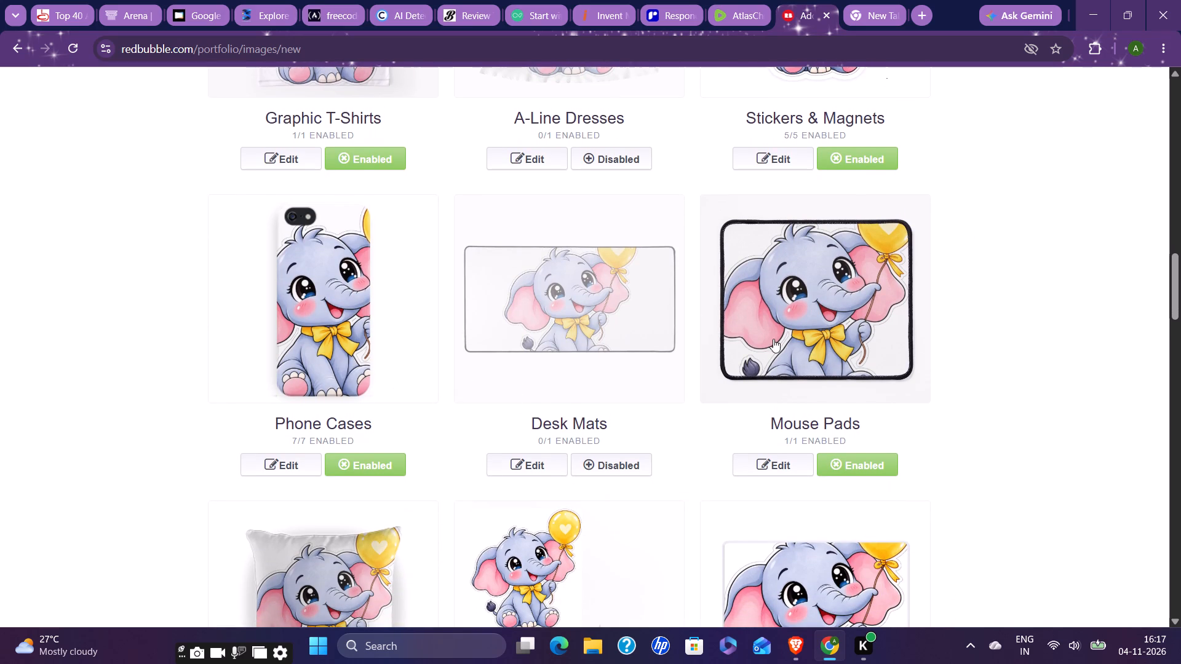
{"action": "scroll", "coordinate": [1052, 405], "scroll_direction": "down", "scroll_amount": 2}
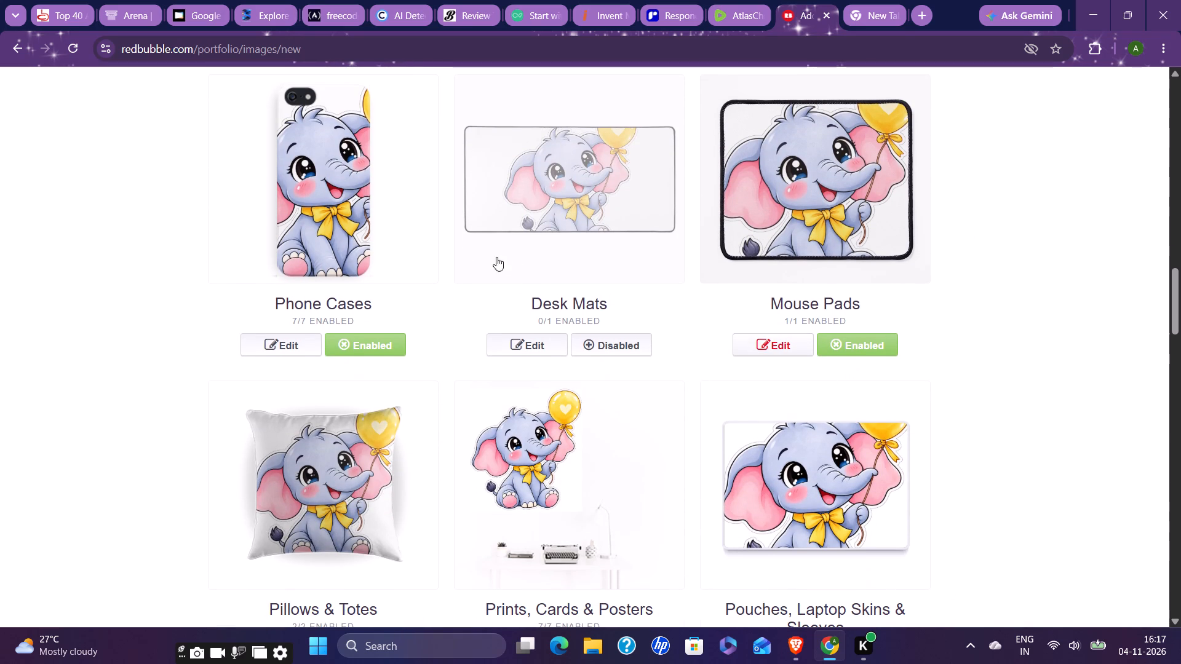
{"action": "left_click", "coordinate": [333, 224]}
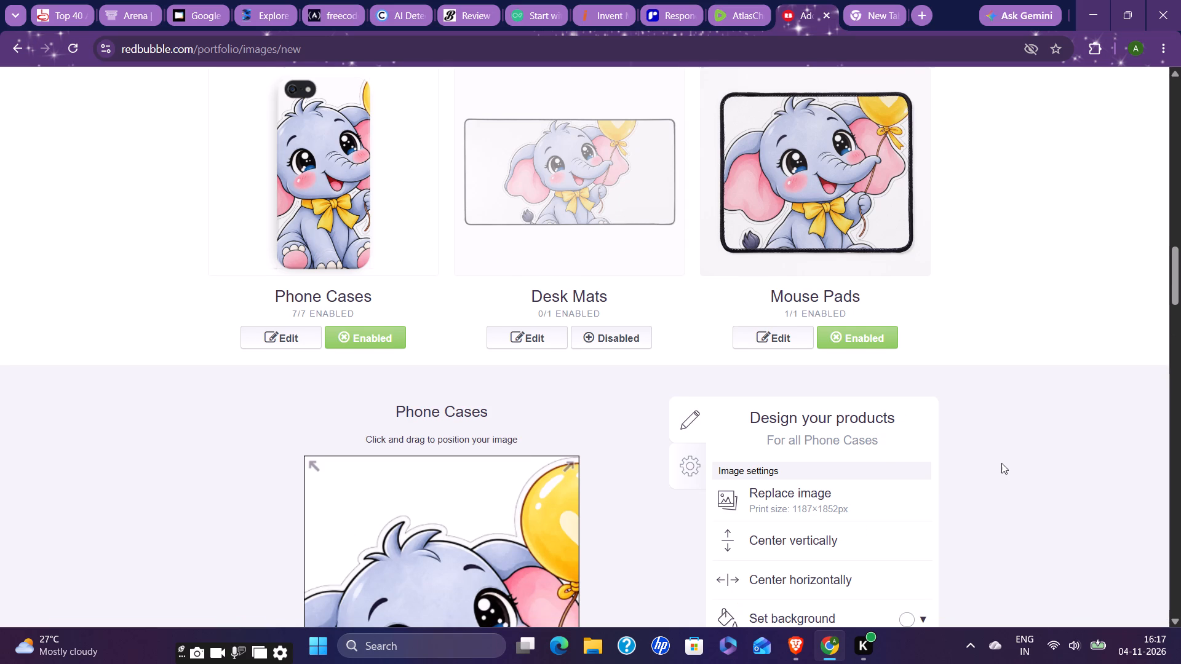
{"action": "scroll", "coordinate": [1005, 464], "scroll_direction": "down", "scroll_amount": 6}
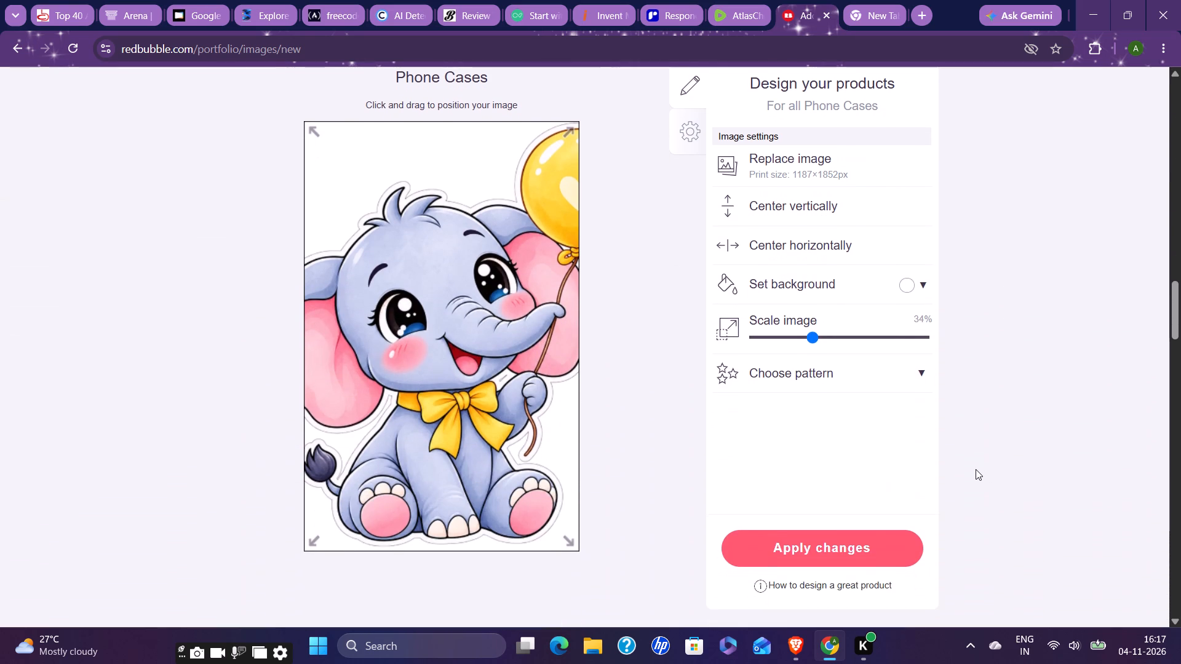
{"action": "left_click", "coordinate": [893, 381]}
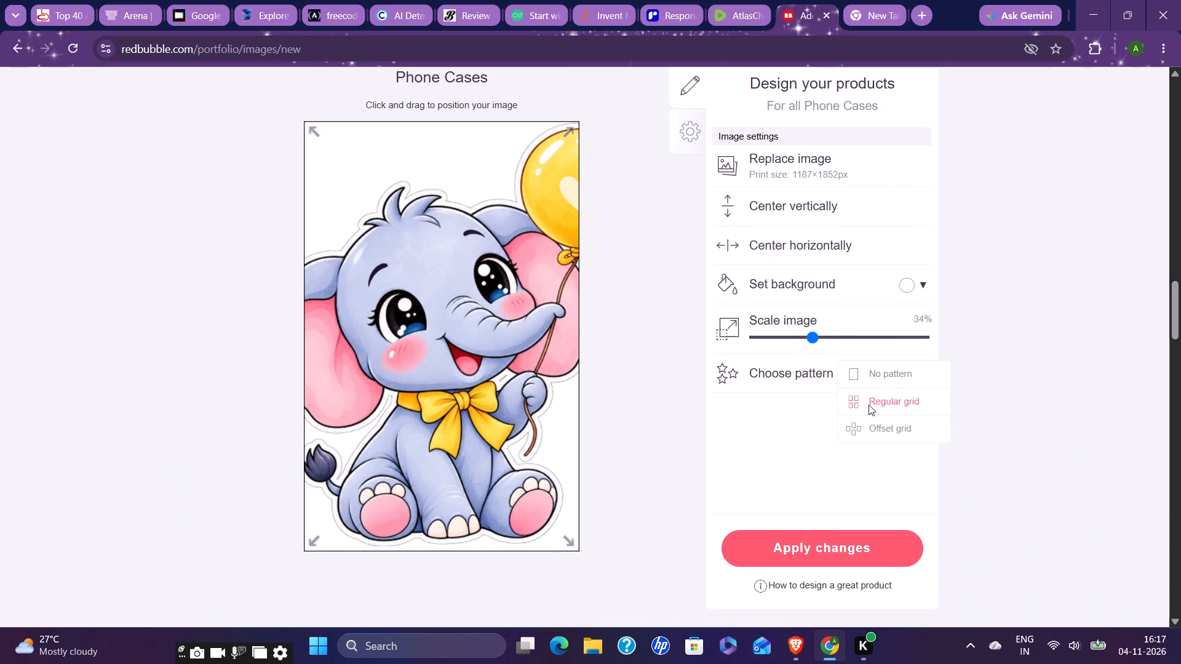
{"action": "left_click", "coordinate": [894, 430]}
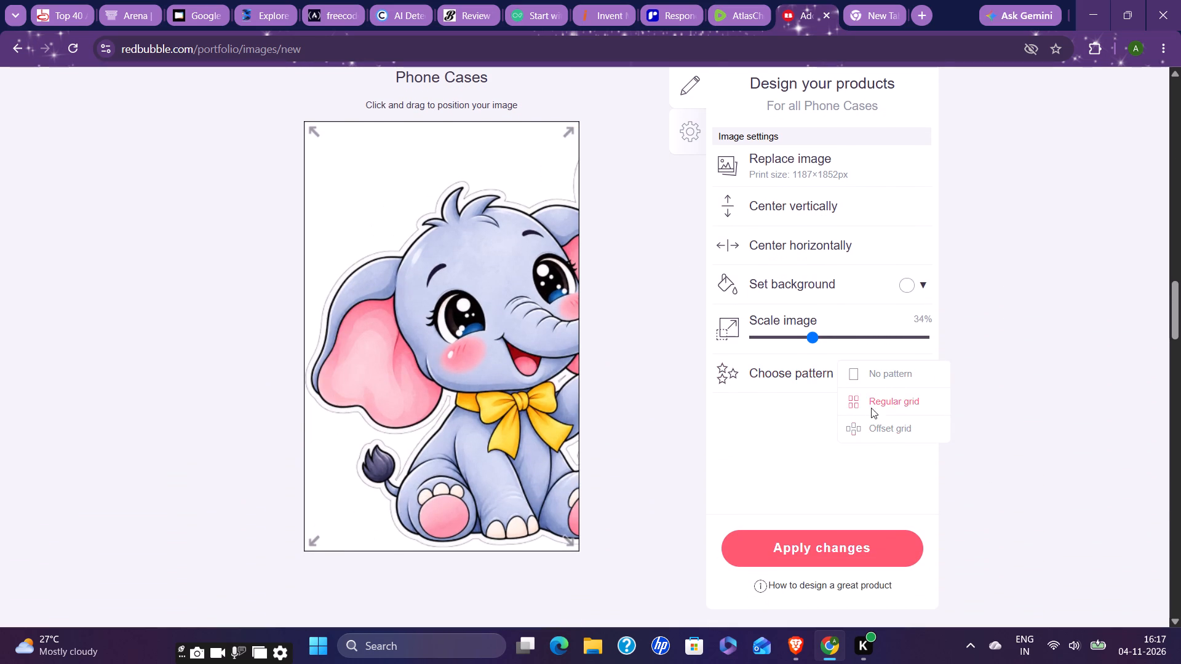
Scale the phone case pattern's elephant artwork to 14% and apply the changes to Phone Cases.
{"action": "left_click", "coordinate": [787, 337]}
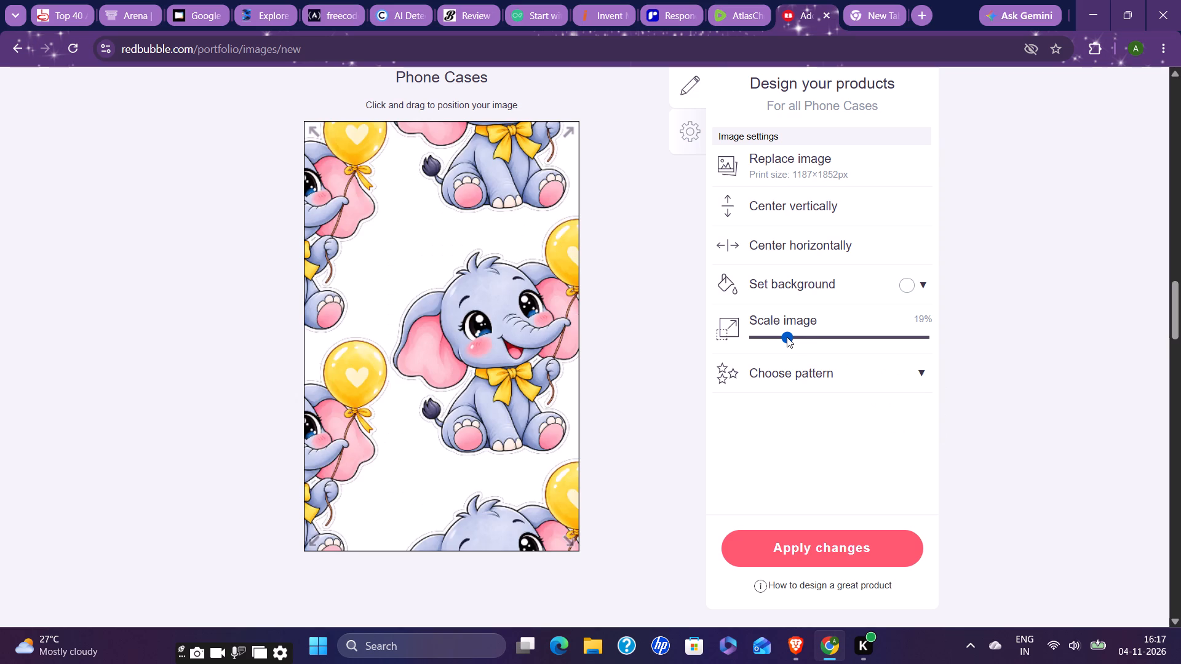
{"action": "left_click_drag", "start_coordinate": [787, 337], "coordinate": [777, 334]}
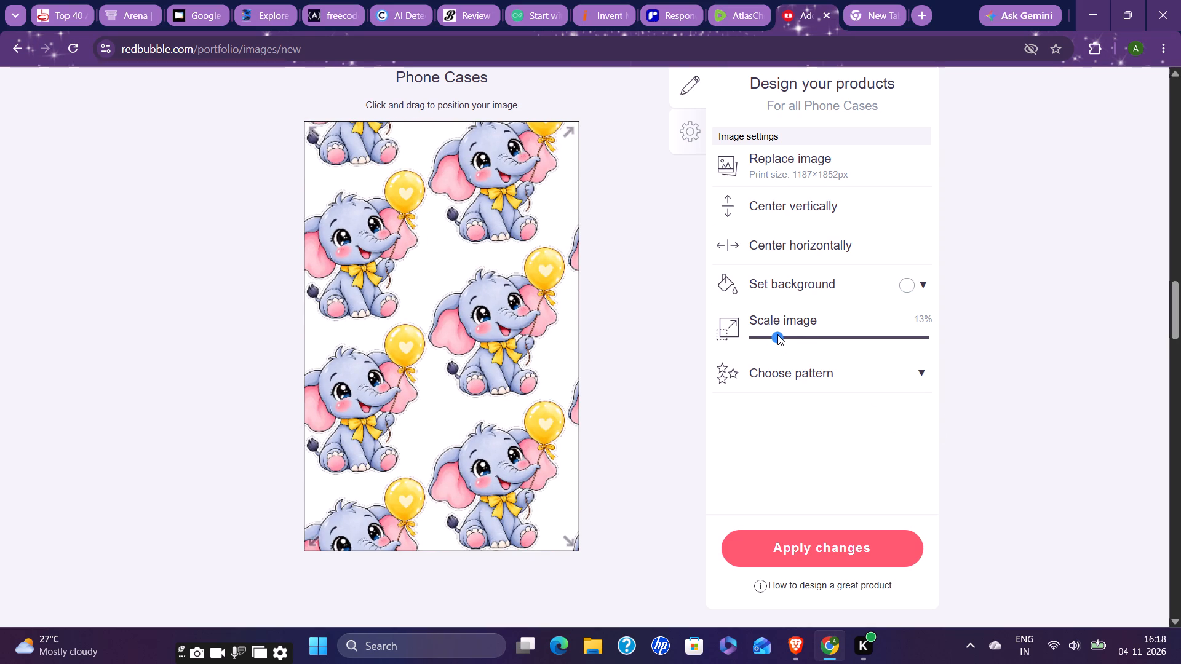
{"action": "left_click_drag", "start_coordinate": [777, 334], "coordinate": [779, 334]}
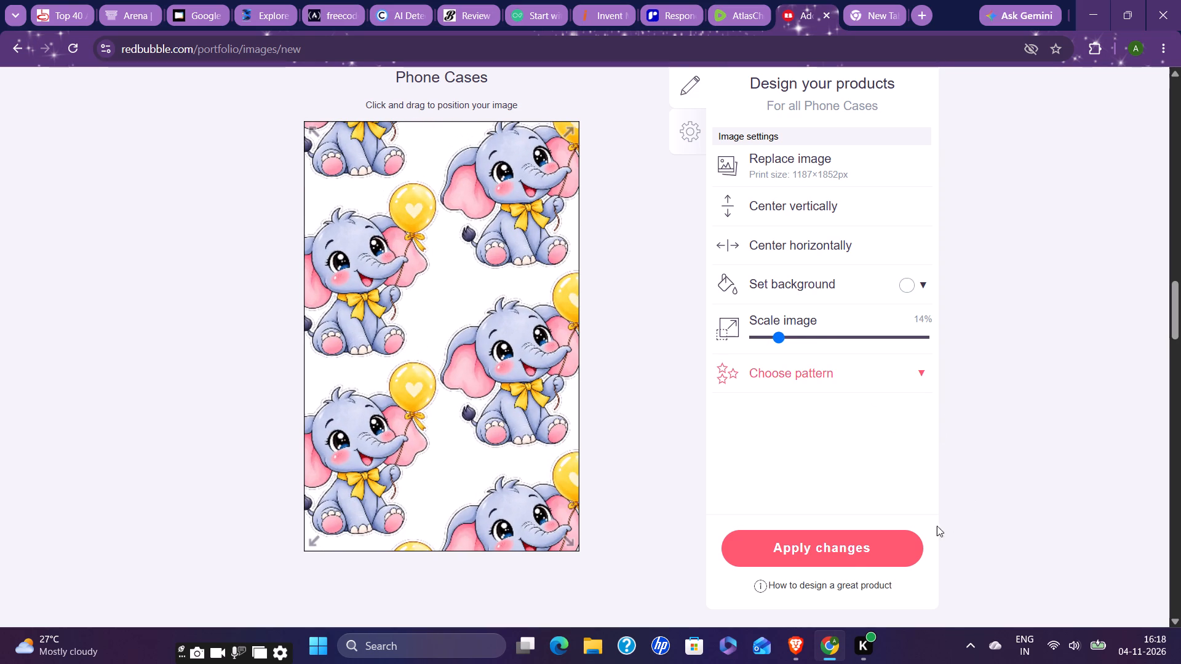
{"action": "left_click", "coordinate": [854, 554]}
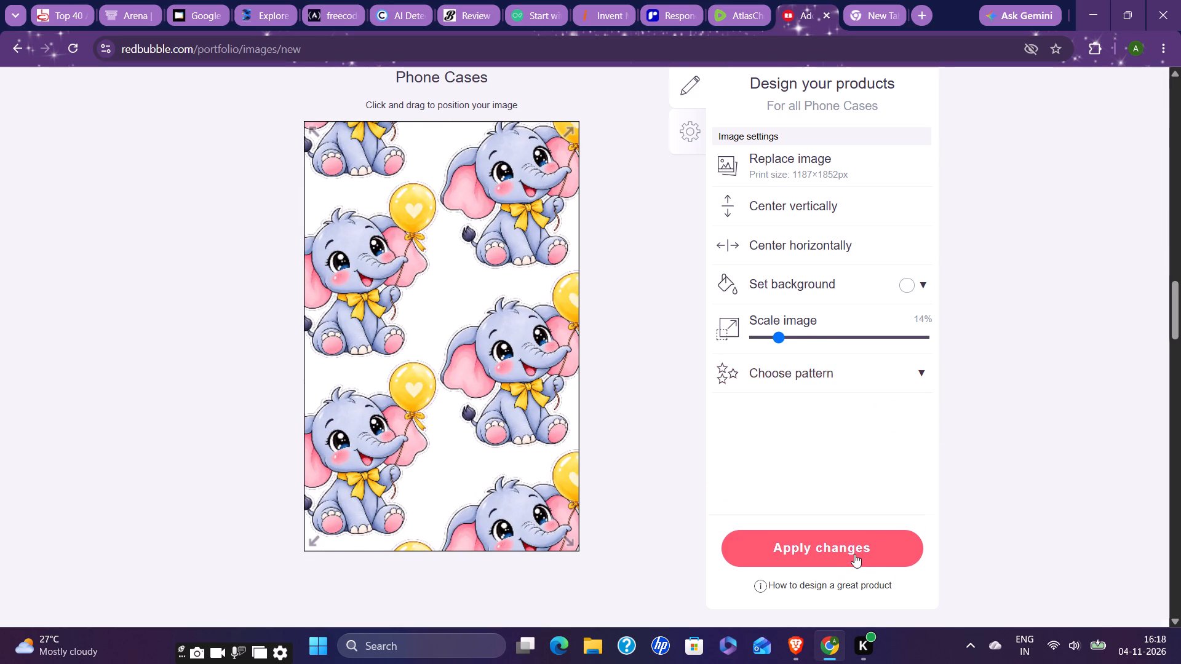
Open the Mouse Pads product for editing, arrange the artwork in an offset grid pattern and scale it to 20%.
{"action": "scroll", "coordinate": [1014, 330], "scroll_direction": "up", "scroll_amount": 2}
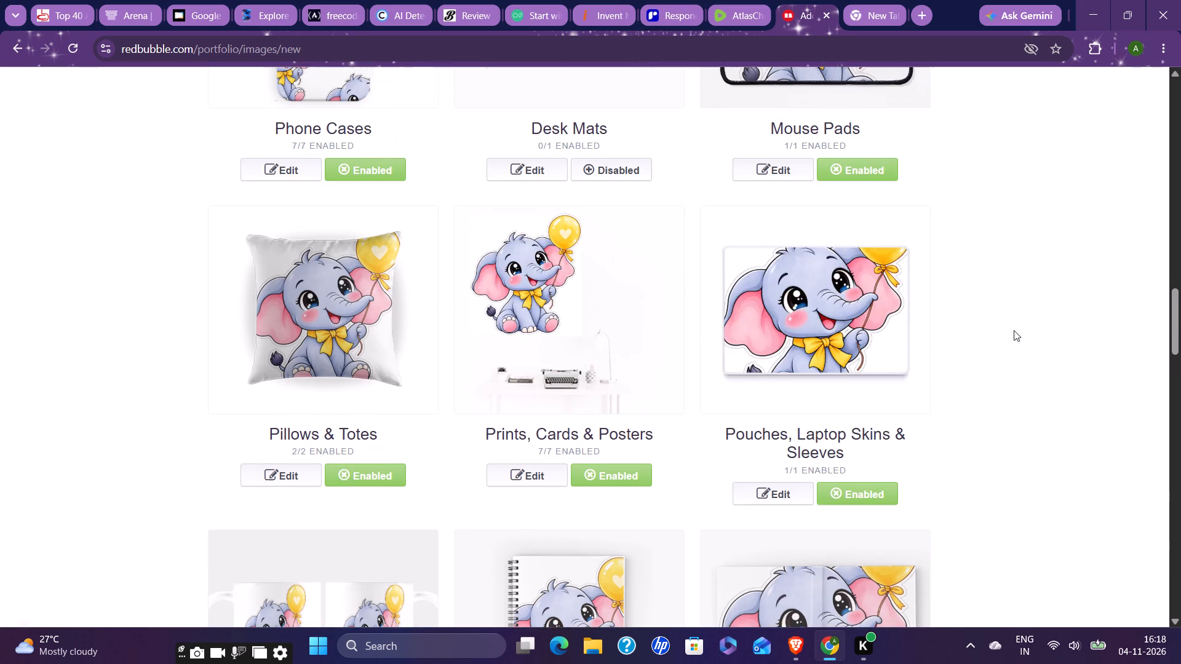
{"action": "scroll", "coordinate": [1014, 330], "scroll_direction": "up", "scroll_amount": 4}
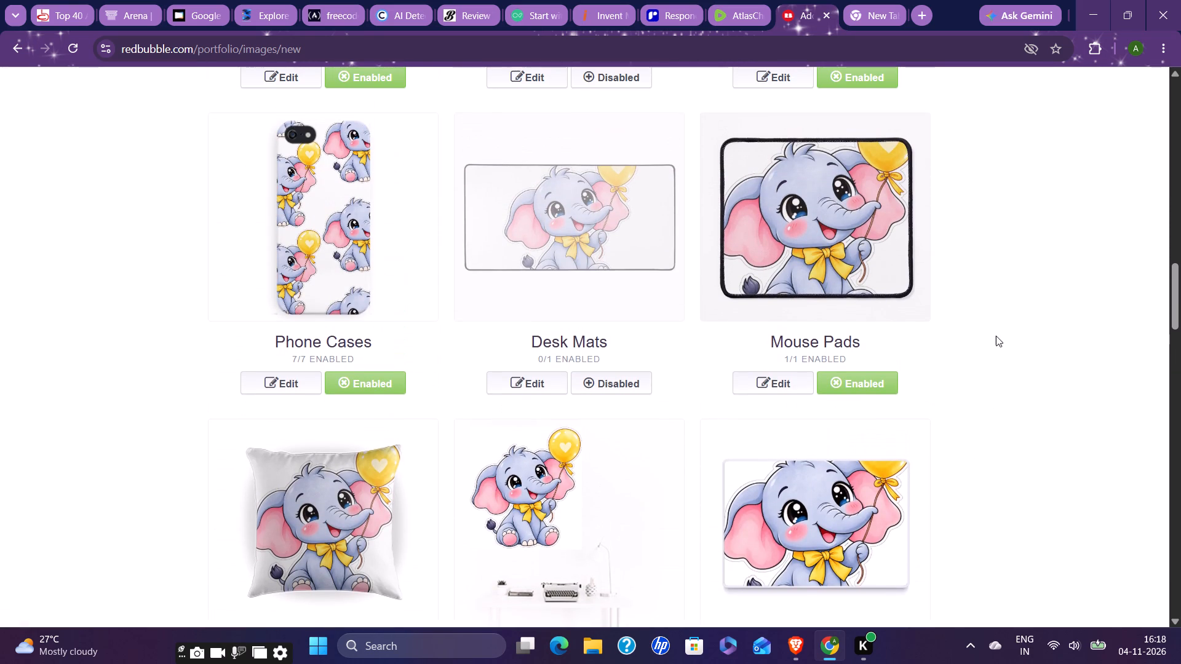
{"action": "scroll", "coordinate": [996, 336], "scroll_direction": "up", "scroll_amount": 1}
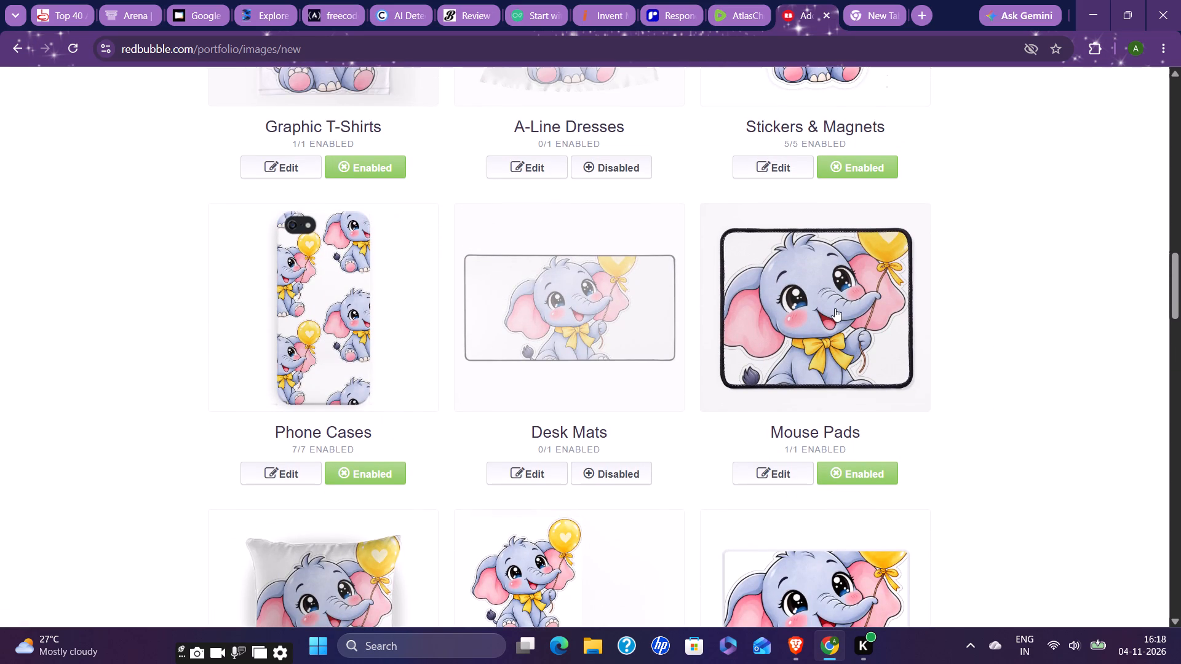
{"action": "left_click", "coordinate": [864, 308]}
{"action": "scroll", "coordinate": [1062, 415], "scroll_direction": "down", "scroll_amount": 2}
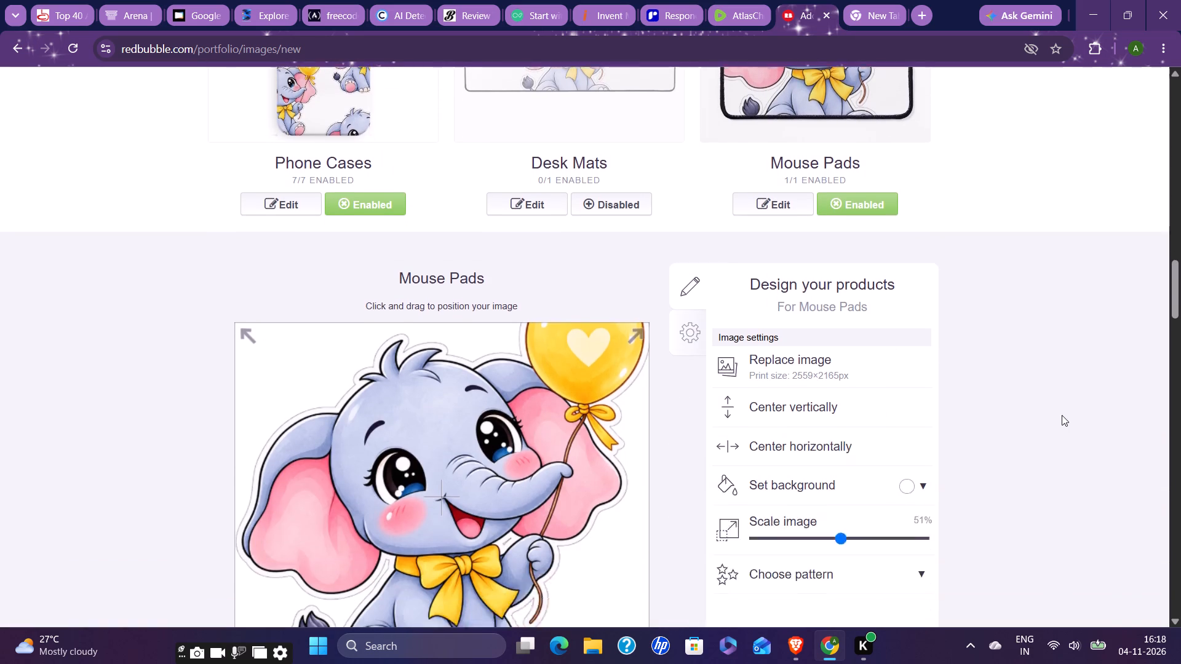
{"action": "scroll", "coordinate": [1062, 415], "scroll_direction": "down", "scroll_amount": 2}
{"action": "left_click", "coordinate": [883, 464]}
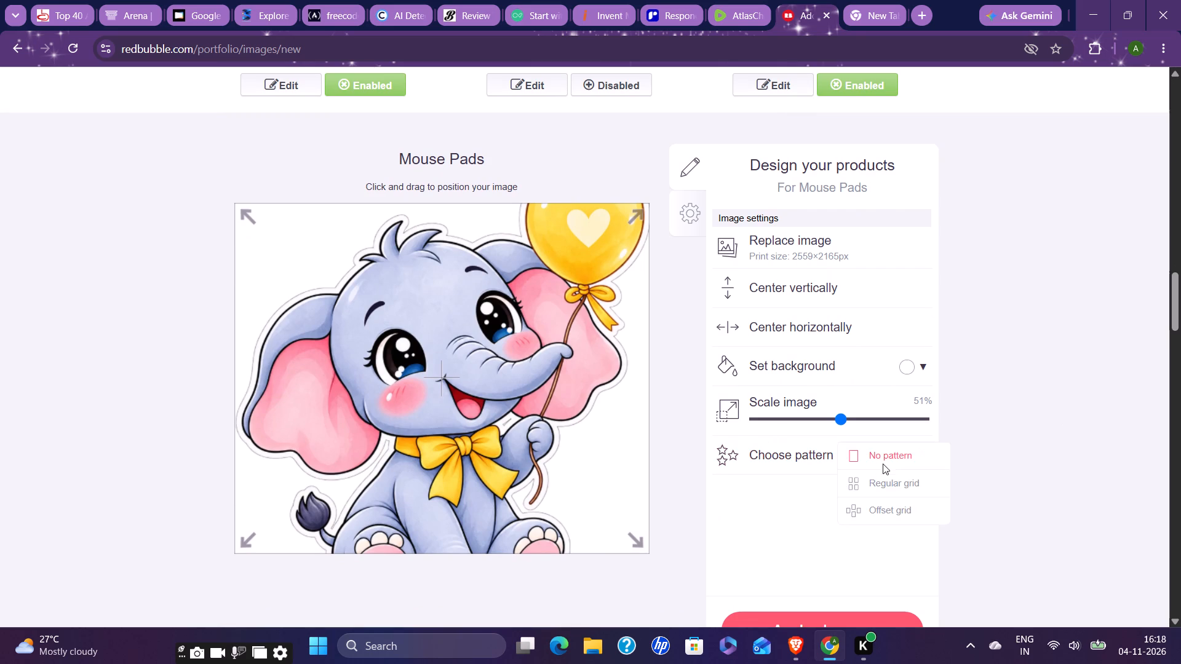
{"action": "left_click", "coordinate": [887, 512]}
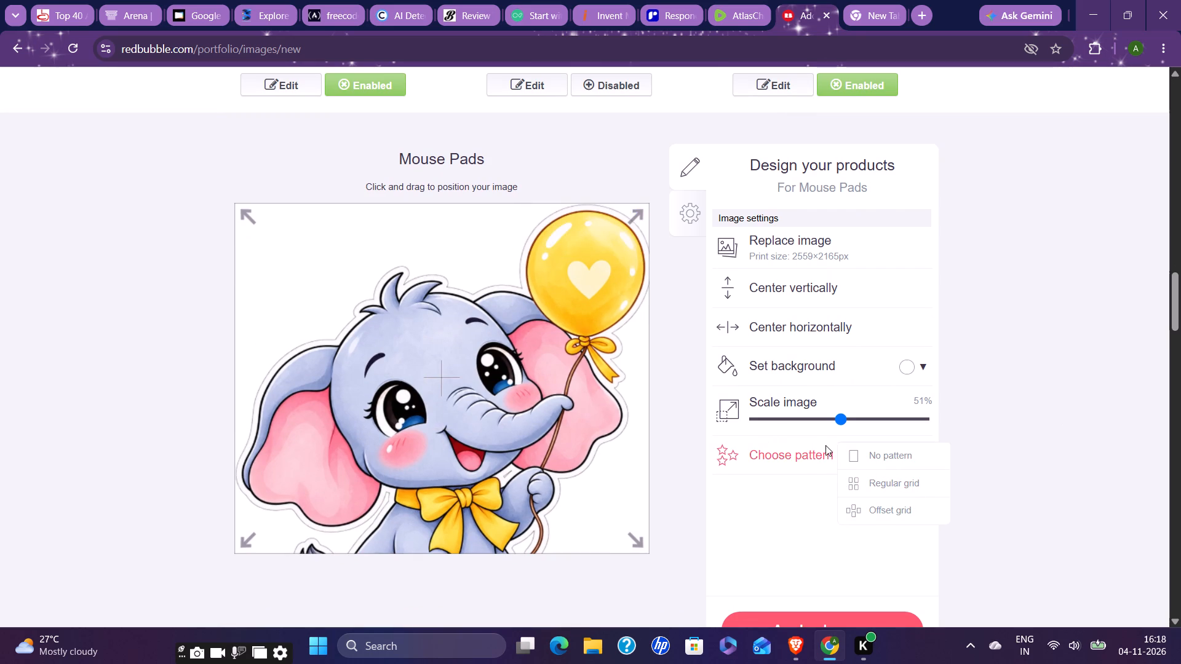
{"action": "left_click", "coordinate": [789, 418]}
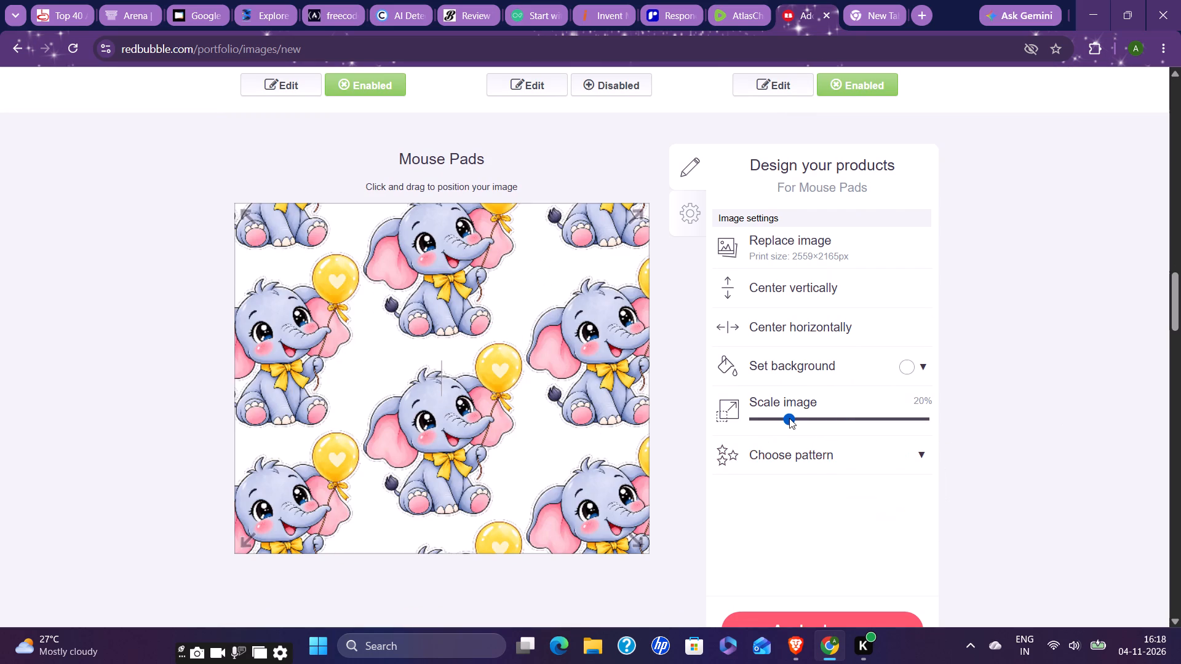
Set the mouse pad background to light mauve #e5c0e3 and apply the changes to Mouse Pads.
{"action": "scroll", "coordinate": [1099, 420], "scroll_direction": "down", "scroll_amount": 3}
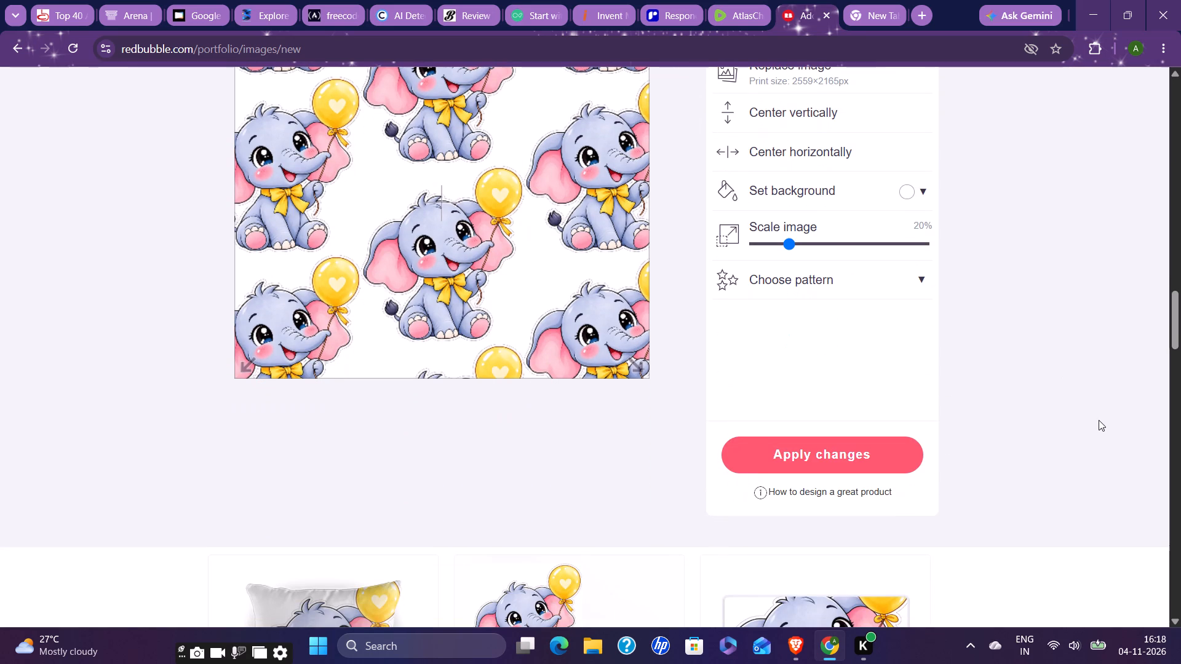
{"action": "left_click", "coordinate": [917, 190]}
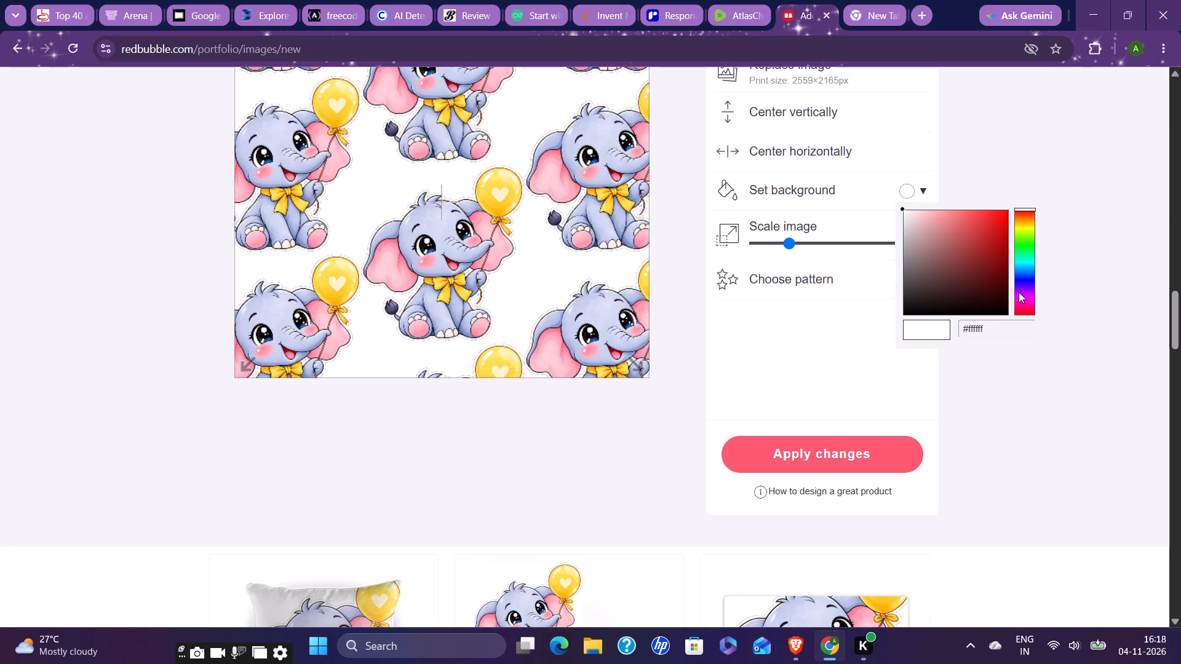
{"action": "left_click", "coordinate": [1023, 293]}
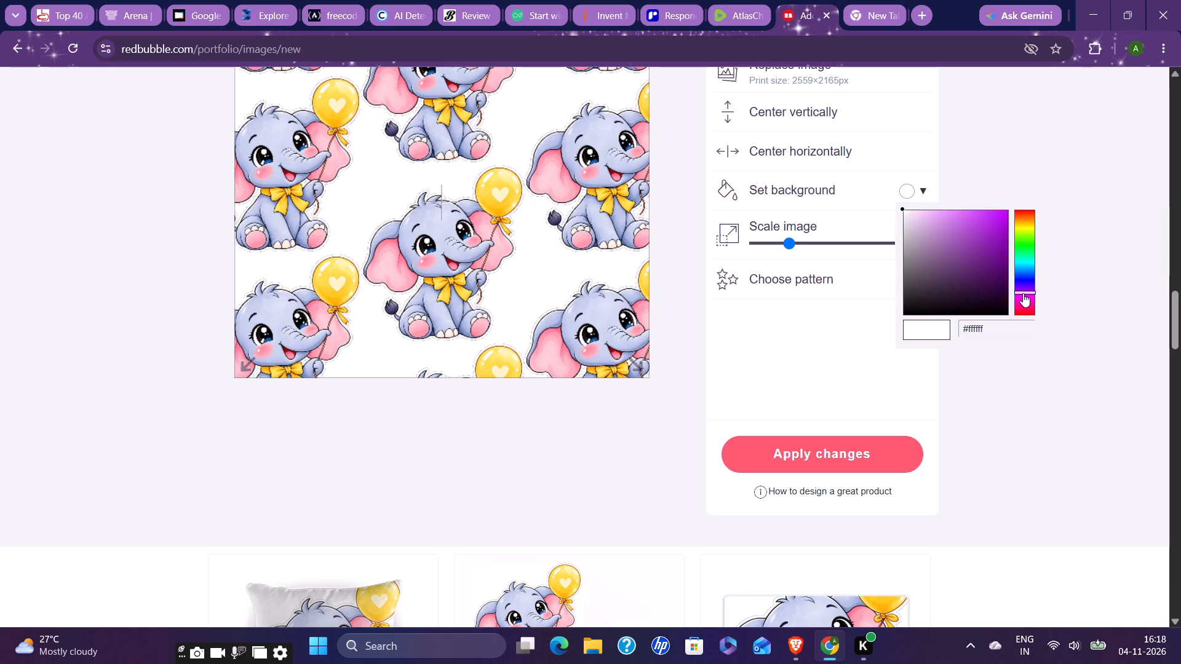
{"action": "left_click", "coordinate": [1023, 293]}
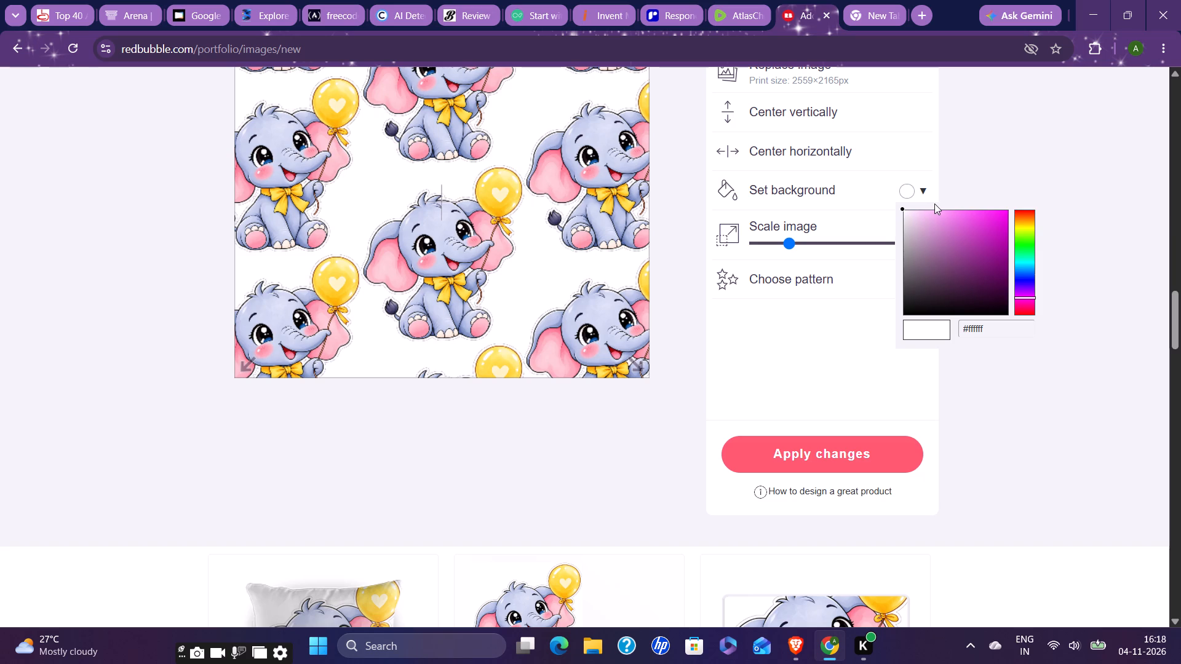
{"action": "left_click", "coordinate": [952, 221]}
{"action": "left_click_drag", "start_coordinate": [952, 221], "coordinate": [929, 211]}
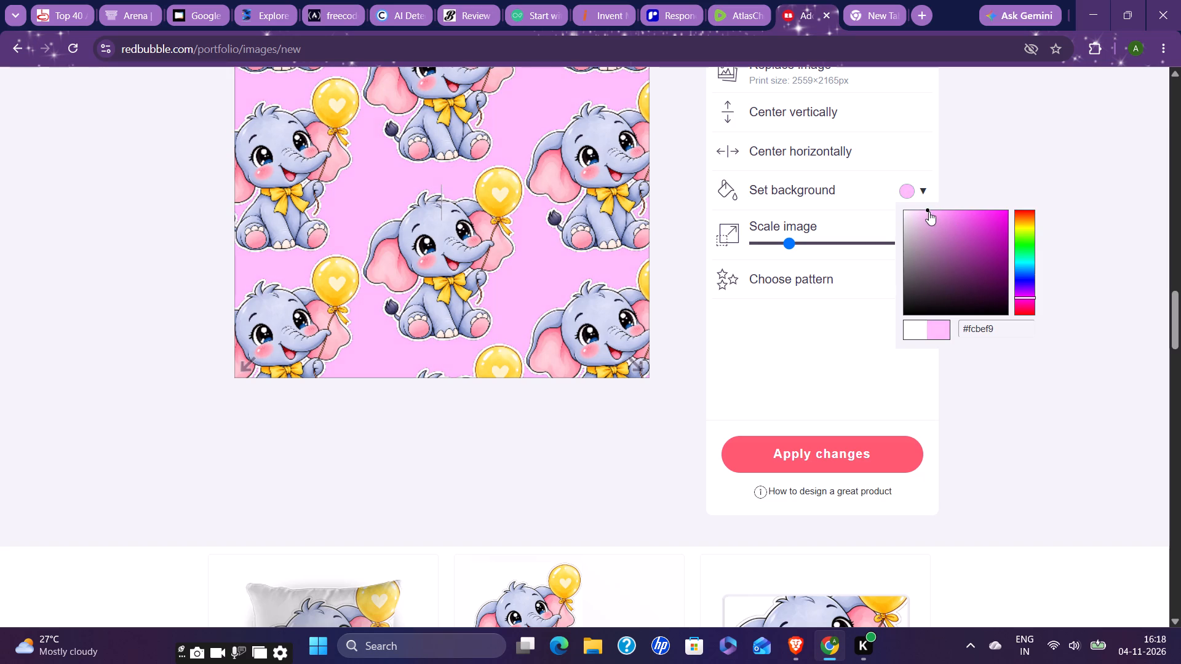
{"action": "left_click_drag", "start_coordinate": [929, 211], "coordinate": [920, 221]}
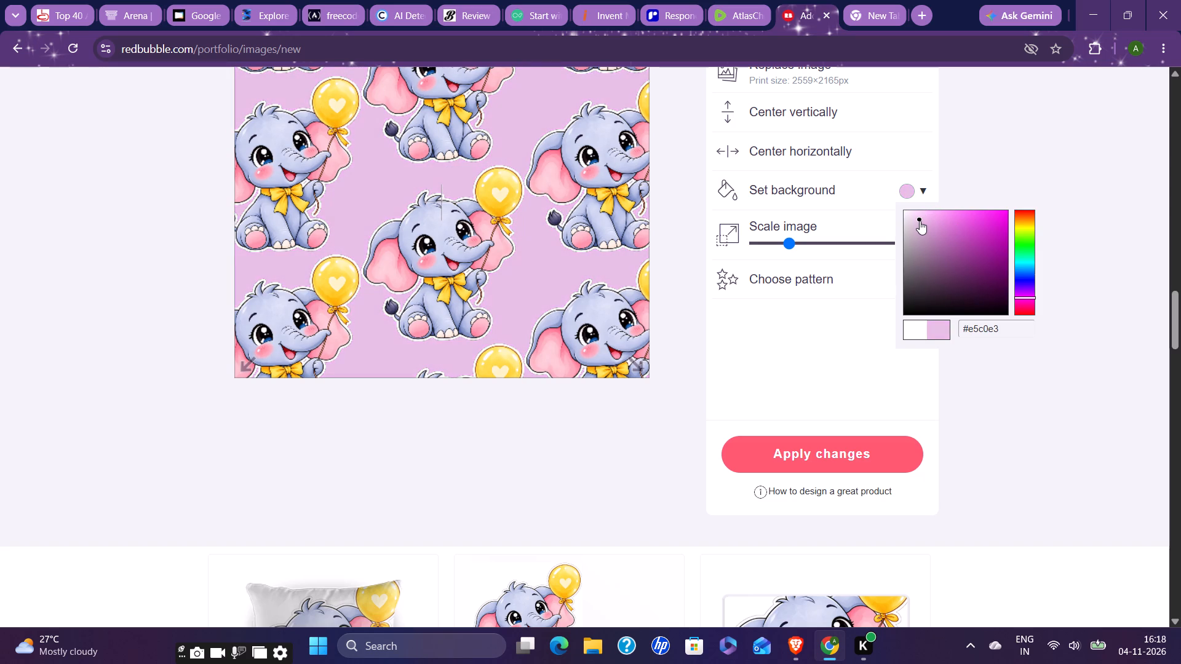
{"action": "left_click_drag", "start_coordinate": [920, 221], "coordinate": [921, 221]}
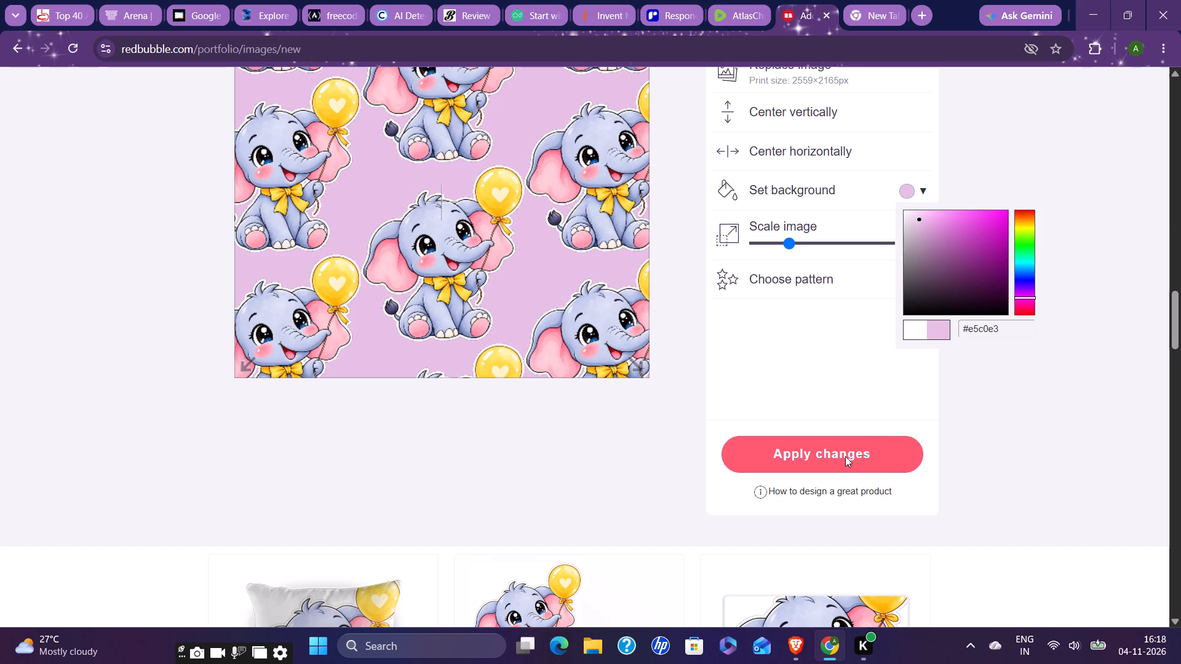
{"action": "left_click", "coordinate": [845, 456]}
Reopen the Phone Cases product, set its background to medium purple #b06db3 and apply the changes.
{"action": "scroll", "coordinate": [968, 269], "scroll_direction": "up", "scroll_amount": 2}
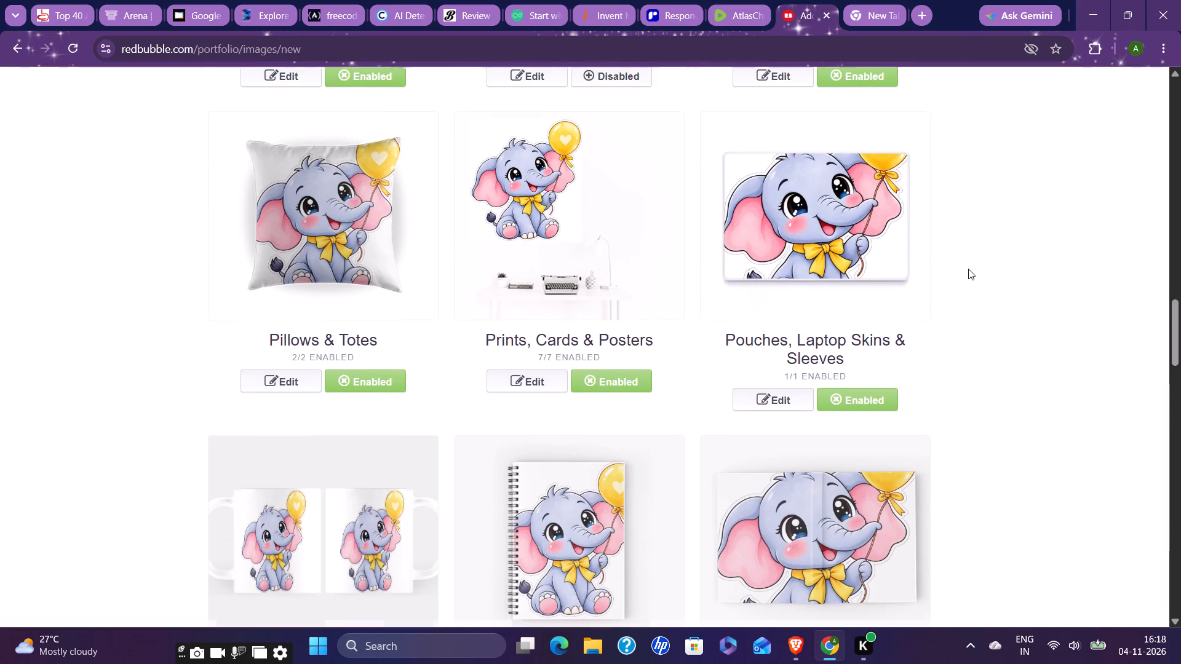
{"action": "scroll", "coordinate": [968, 269], "scroll_direction": "up", "scroll_amount": 3}
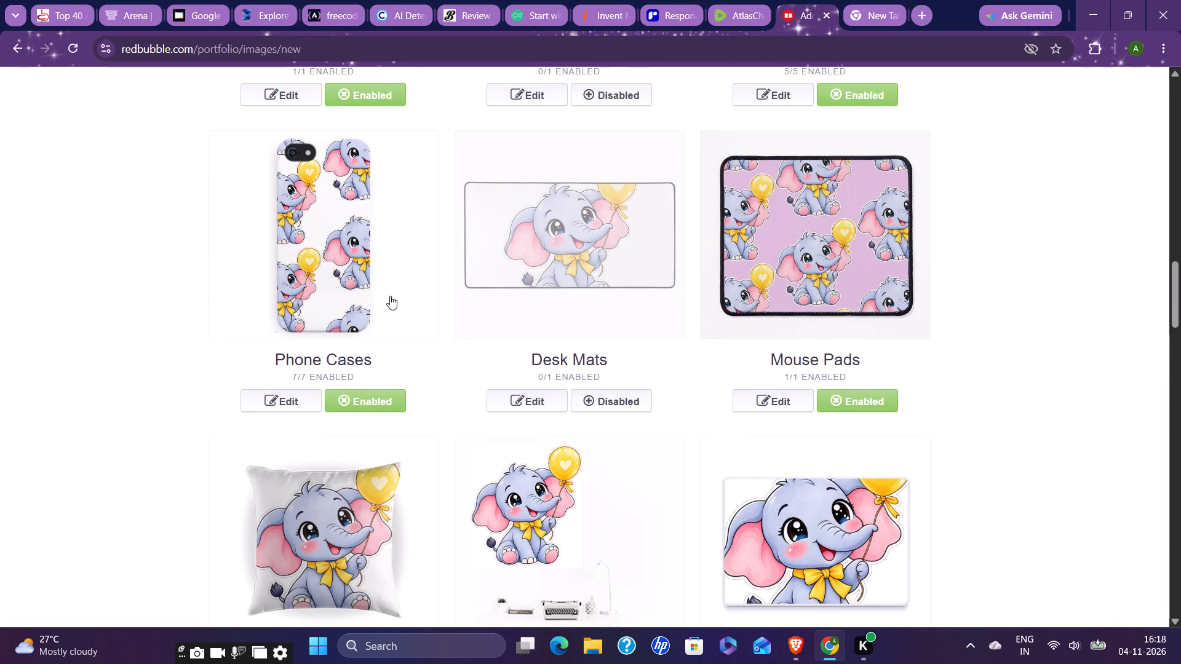
{"action": "left_click", "coordinate": [354, 279]}
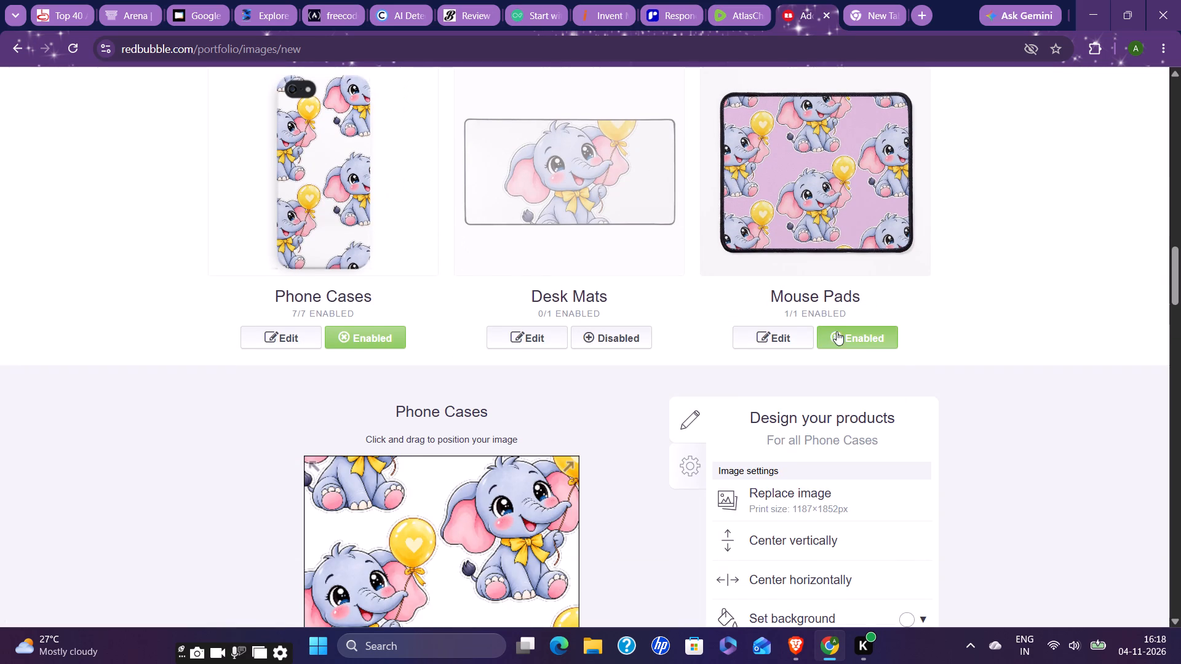
{"action": "scroll", "coordinate": [899, 356], "scroll_direction": "down", "scroll_amount": 5}
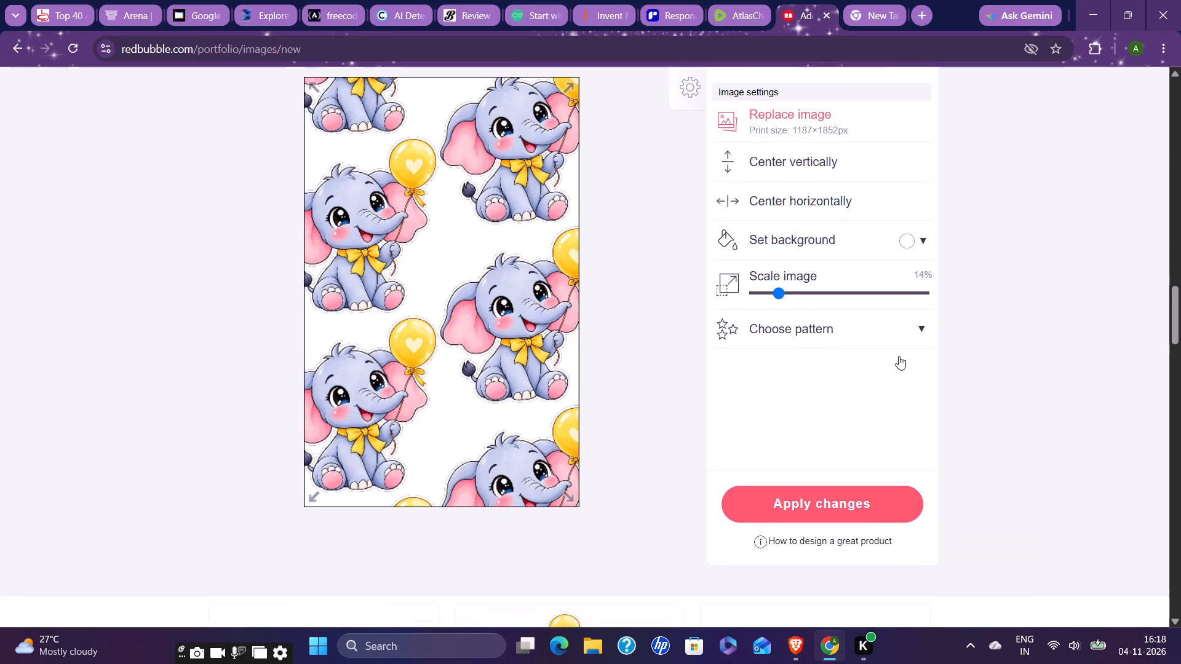
{"action": "scroll", "coordinate": [899, 356], "scroll_direction": "down", "scroll_amount": 1}
{"action": "left_click", "coordinate": [920, 240]}
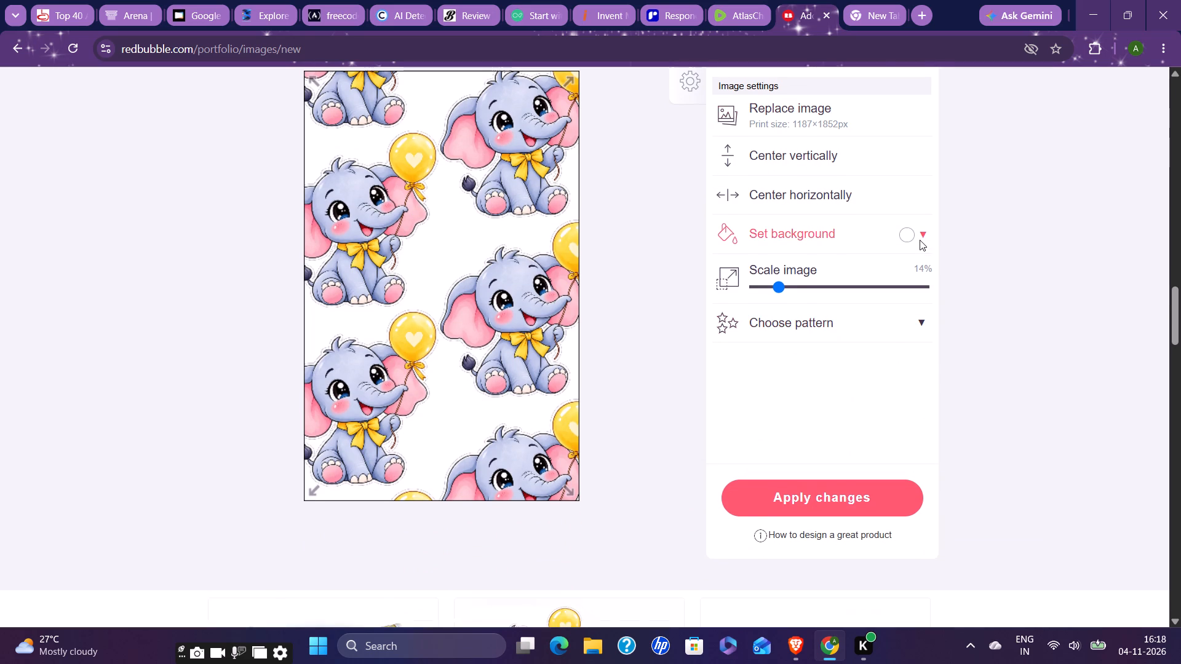
{"action": "left_click", "coordinate": [1021, 338]}
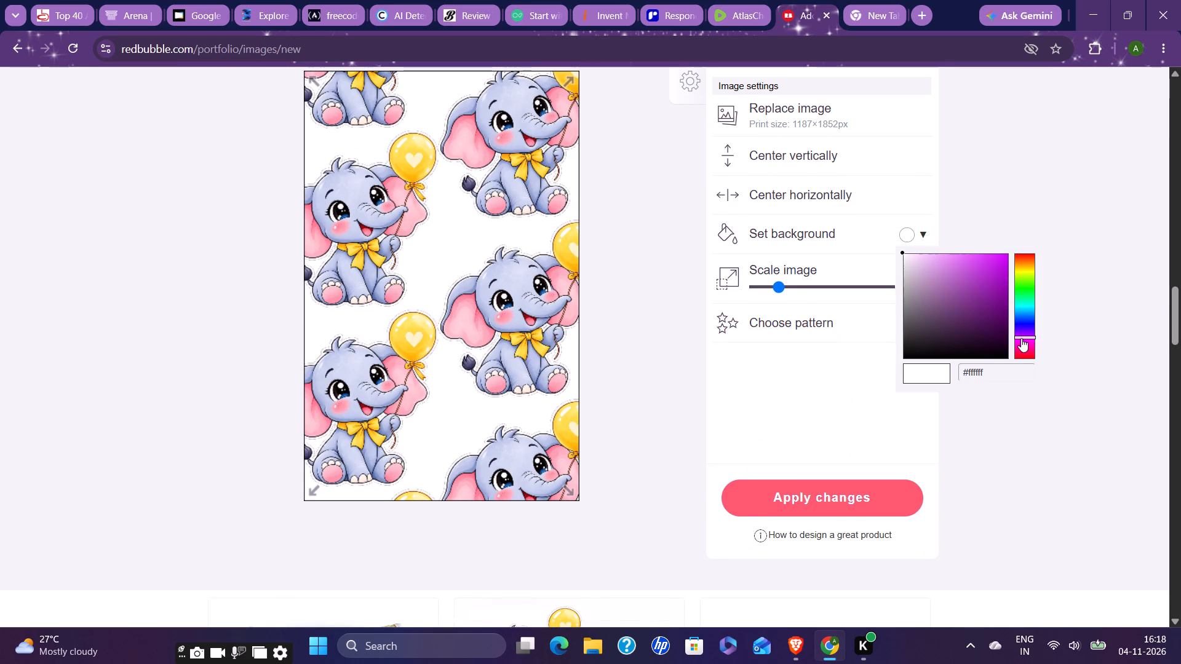
{"action": "left_click", "coordinate": [1021, 338]}
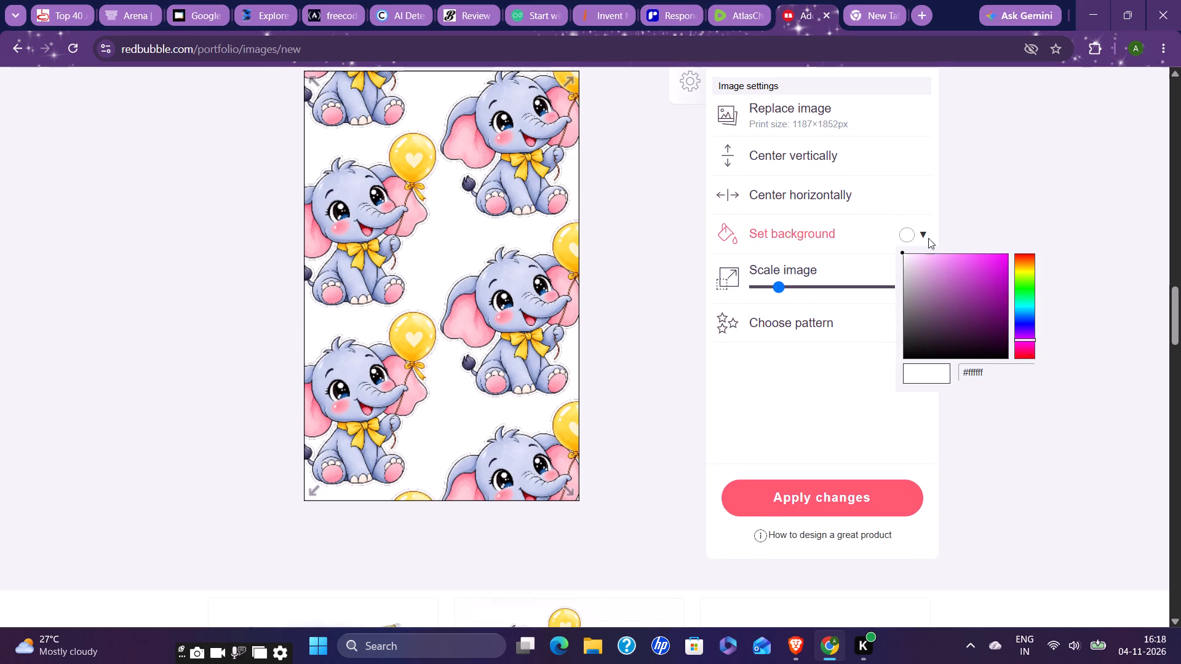
{"action": "left_click", "coordinate": [962, 265]}
{"action": "left_click_drag", "start_coordinate": [962, 265], "coordinate": [950, 261]}
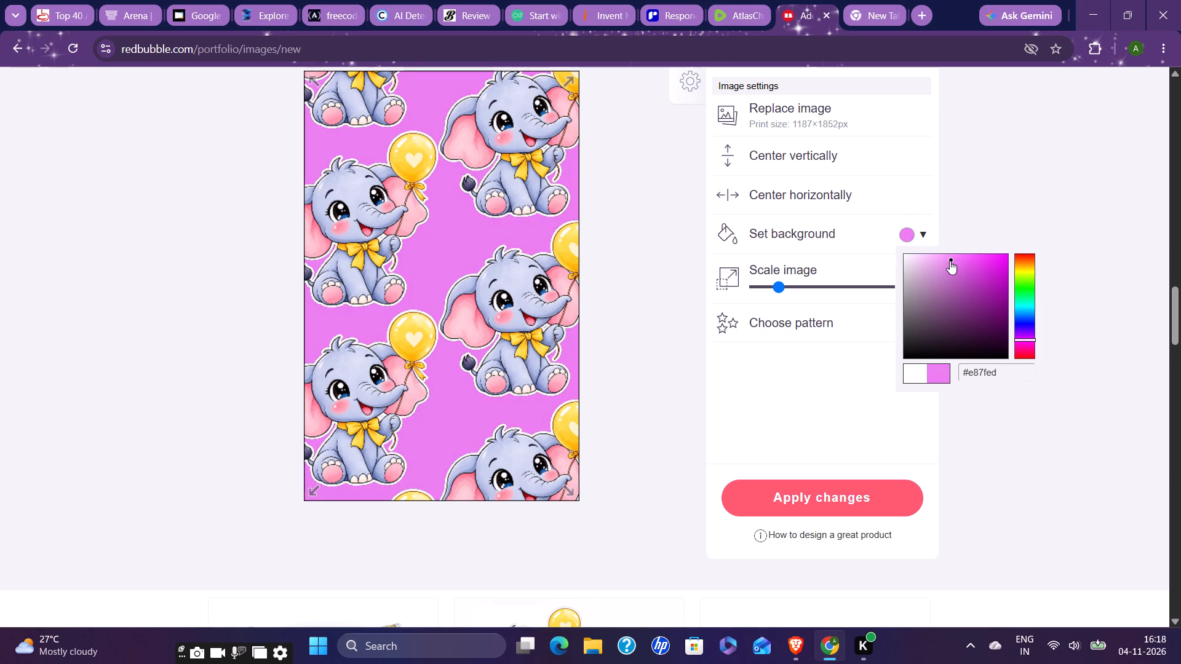
{"action": "left_click_drag", "start_coordinate": [950, 261], "coordinate": [940, 281]}
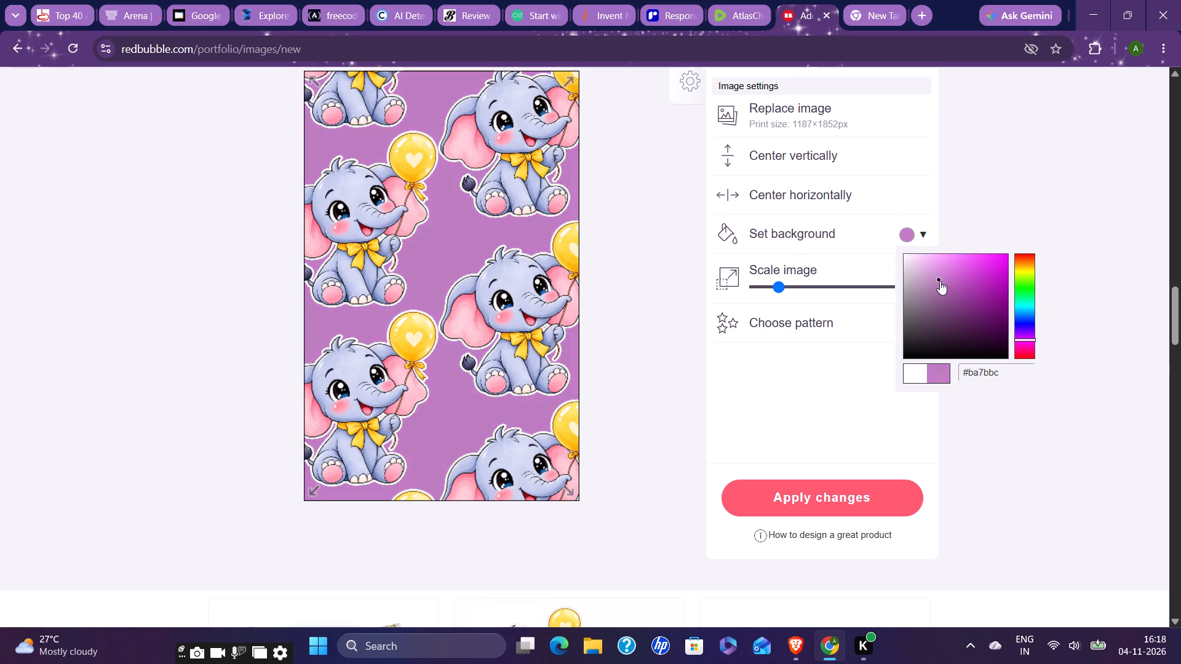
{"action": "left_click_drag", "start_coordinate": [940, 281], "coordinate": [944, 285]}
{"action": "left_click", "coordinate": [824, 498]}
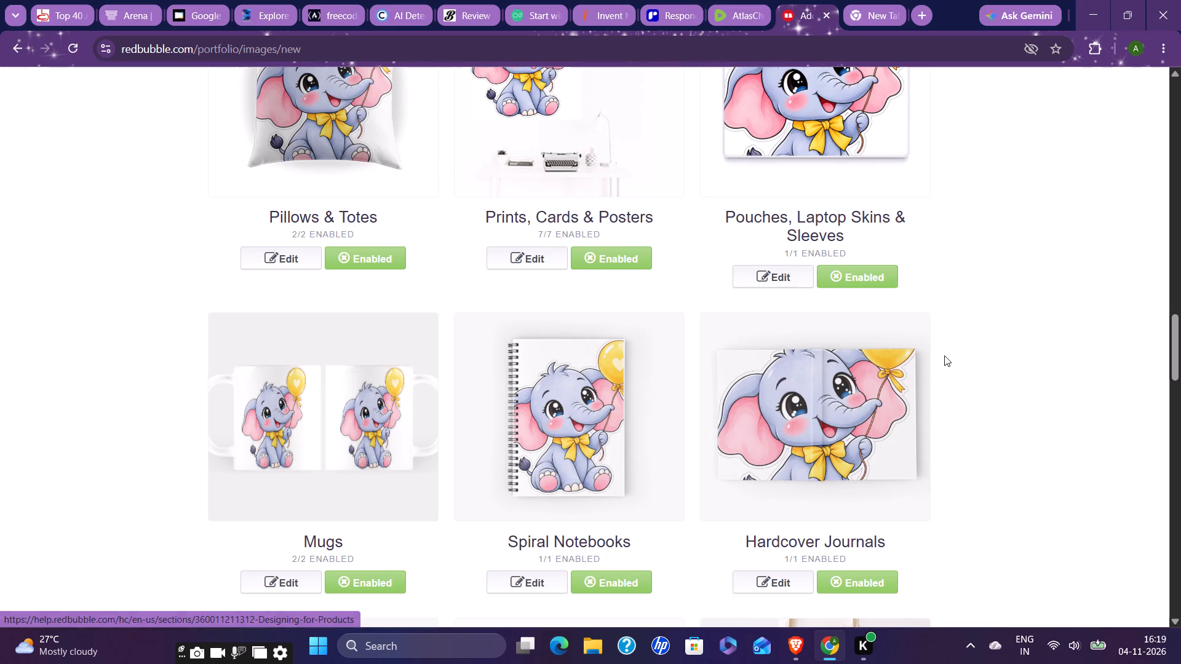
Reopen the Mouse Pads product, set its background to muted mauve #c592c3 and apply the changes.
{"action": "scroll", "coordinate": [953, 347], "scroll_direction": "up", "scroll_amount": 4}
{"action": "scroll", "coordinate": [953, 347], "scroll_direction": "right", "scroll_amount": 2}
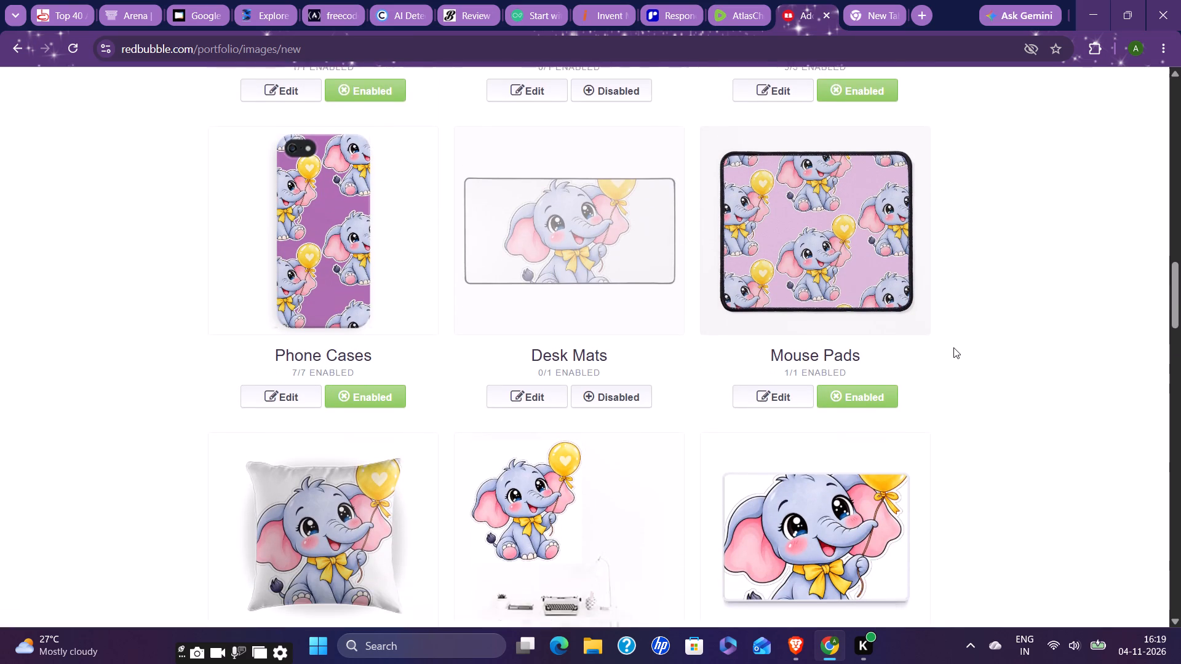
{"action": "scroll", "coordinate": [953, 347], "scroll_direction": "right", "scroll_amount": 1}
{"action": "scroll", "coordinate": [953, 347], "scroll_direction": "down", "scroll_amount": 1}
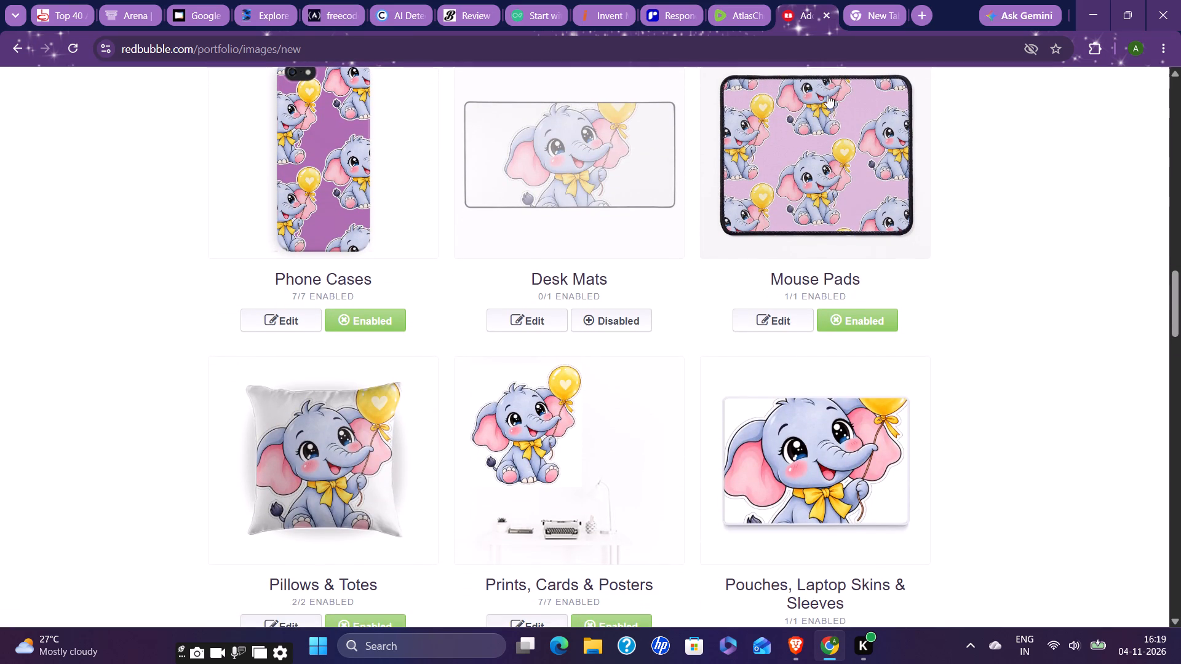
{"action": "left_click", "coordinate": [811, 125]}
{"action": "scroll", "coordinate": [995, 312], "scroll_direction": "down", "scroll_amount": 3}
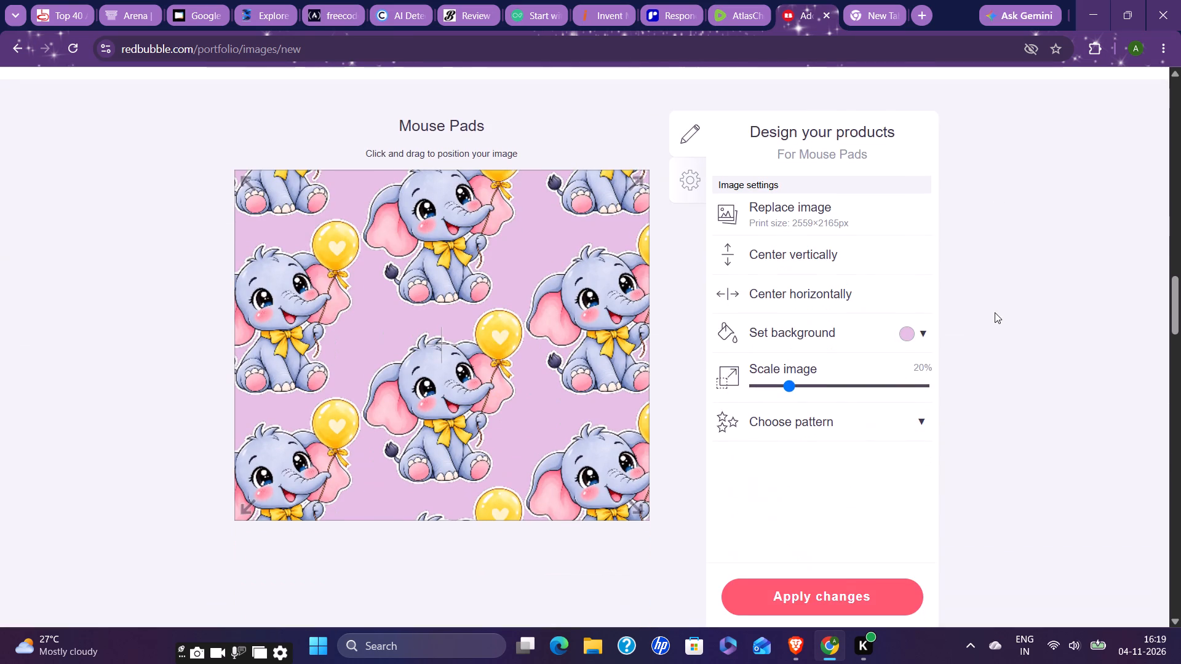
{"action": "left_click", "coordinate": [905, 336]}
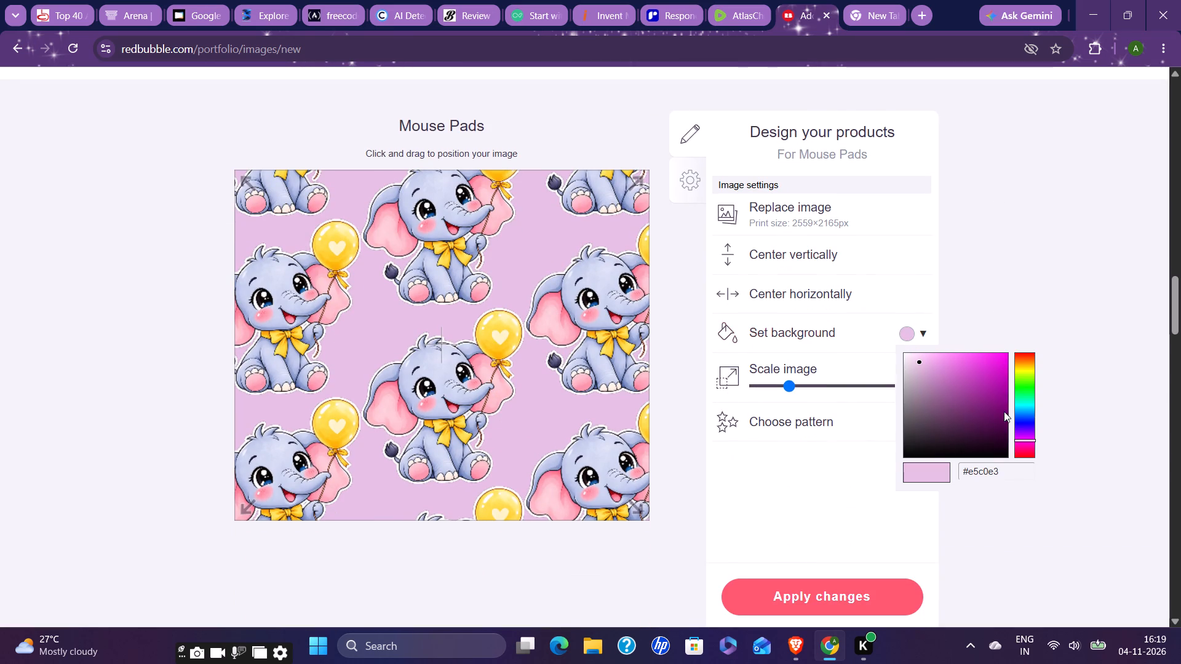
{"action": "left_click", "coordinate": [936, 376]}
{"action": "left_click", "coordinate": [936, 376]}
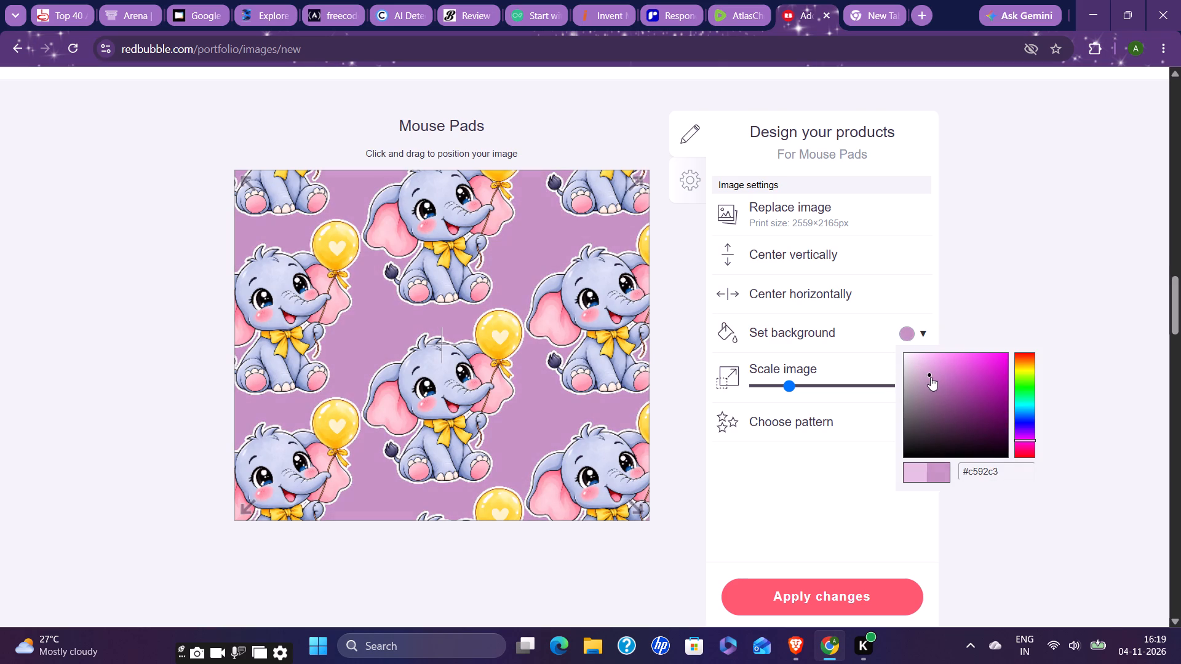
{"action": "left_click", "coordinate": [875, 593]}
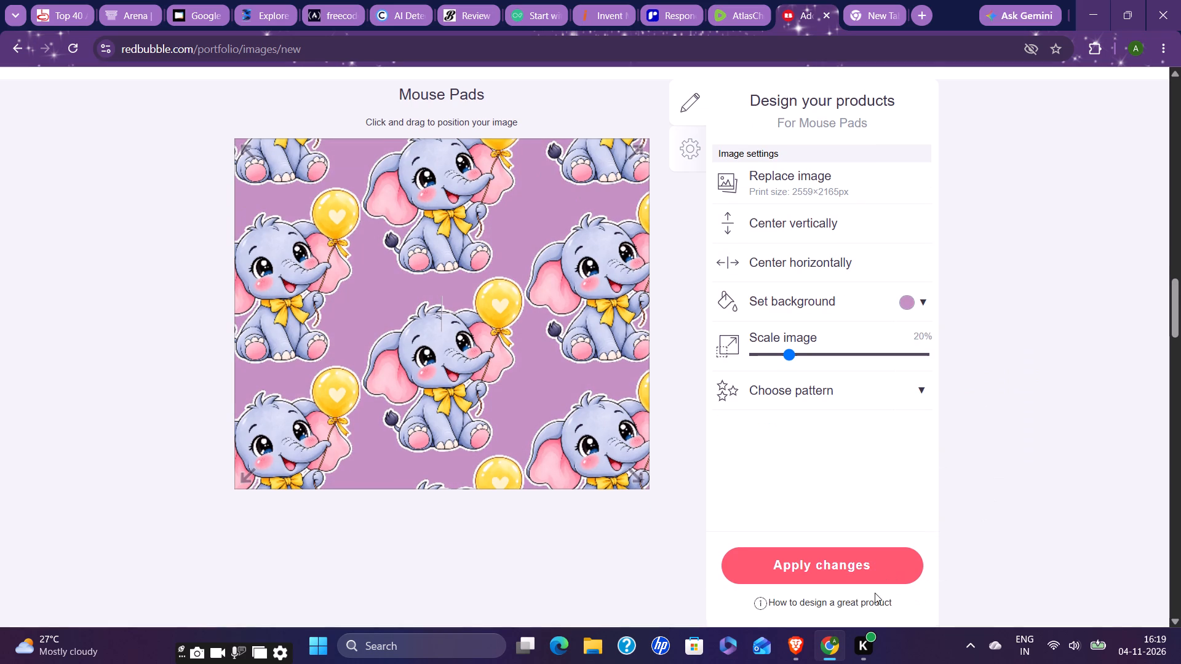
Open Pouches, Laptop Skins & Sleeves for editing, arrange the elephant artwork in an offset grid pattern and scale it to 22%.
{"action": "scroll", "coordinate": [996, 377], "scroll_direction": "up", "scroll_amount": 2}
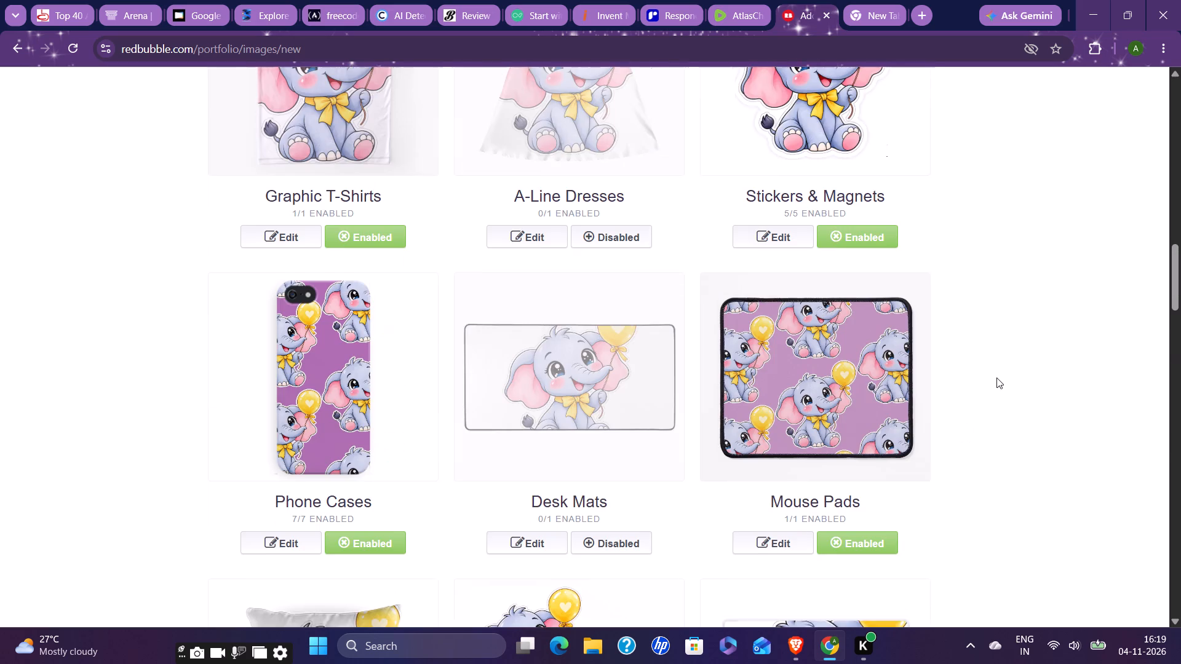
{"action": "scroll", "coordinate": [996, 377], "scroll_direction": "up", "scroll_amount": 1}
{"action": "scroll", "coordinate": [996, 377], "scroll_direction": "down", "scroll_amount": 4}
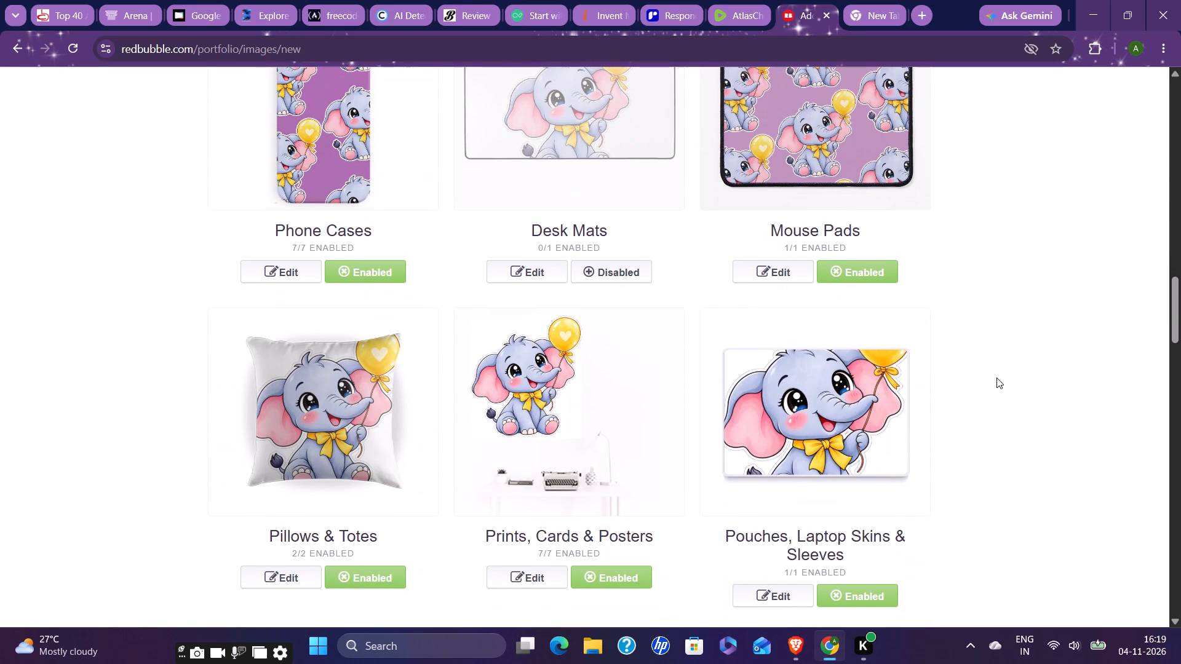
{"action": "scroll", "coordinate": [969, 385], "scroll_direction": "down", "scroll_amount": 2}
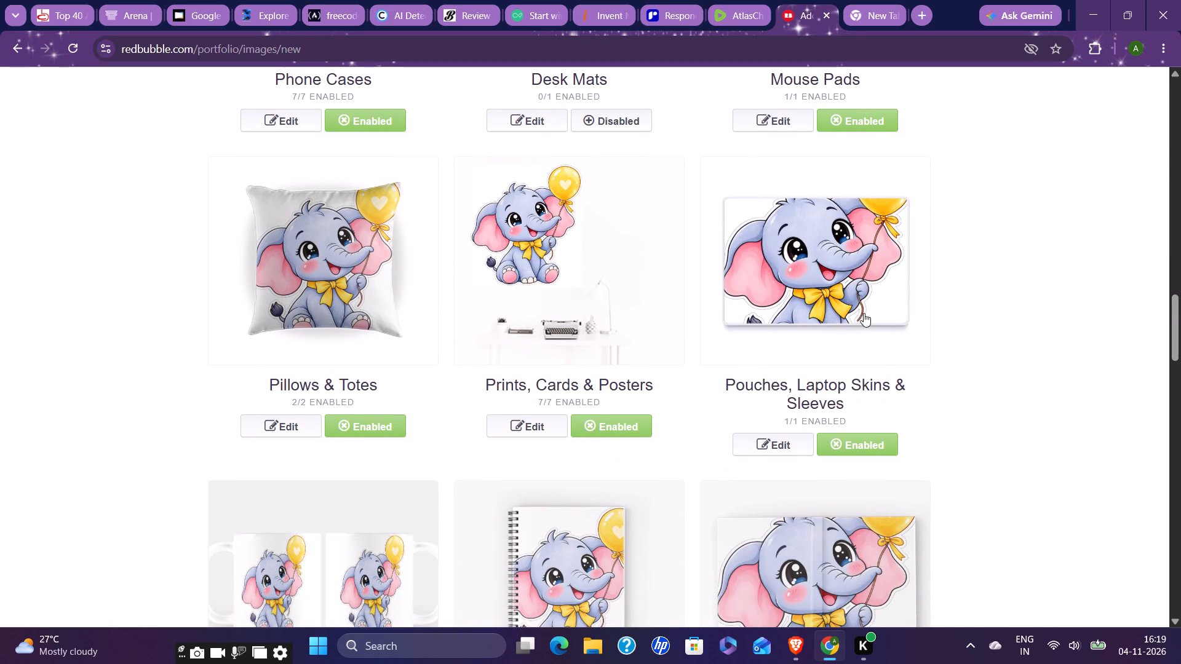
{"action": "left_click", "coordinate": [819, 302]}
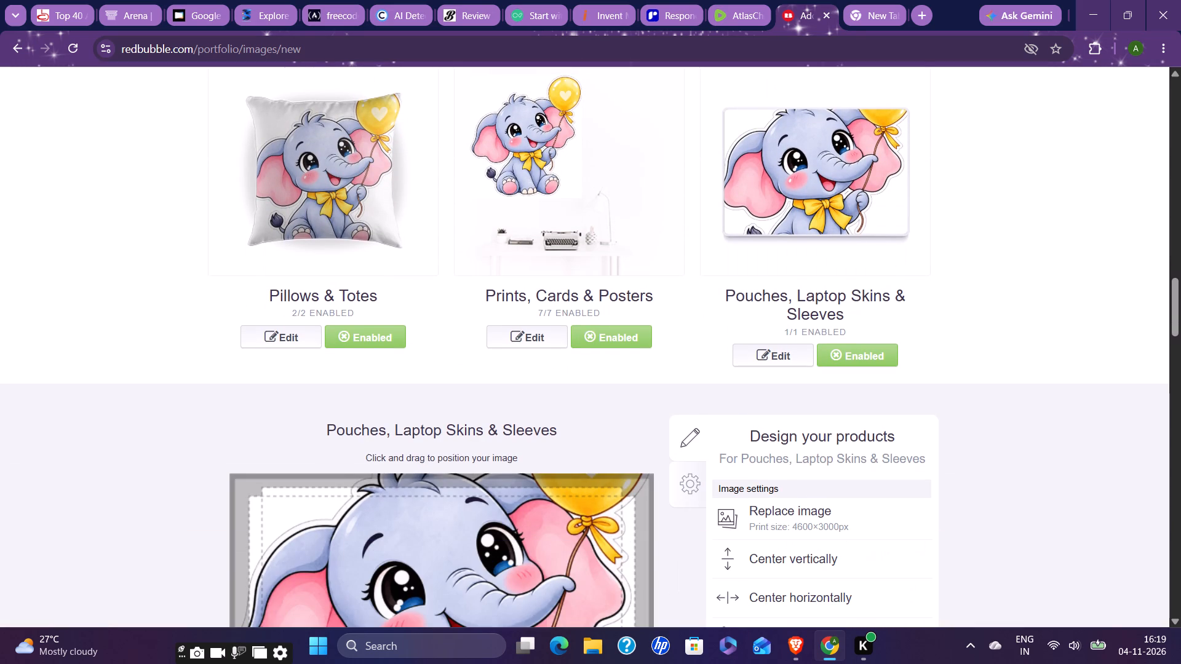
{"action": "scroll", "coordinate": [975, 311], "scroll_direction": "down", "scroll_amount": 6}
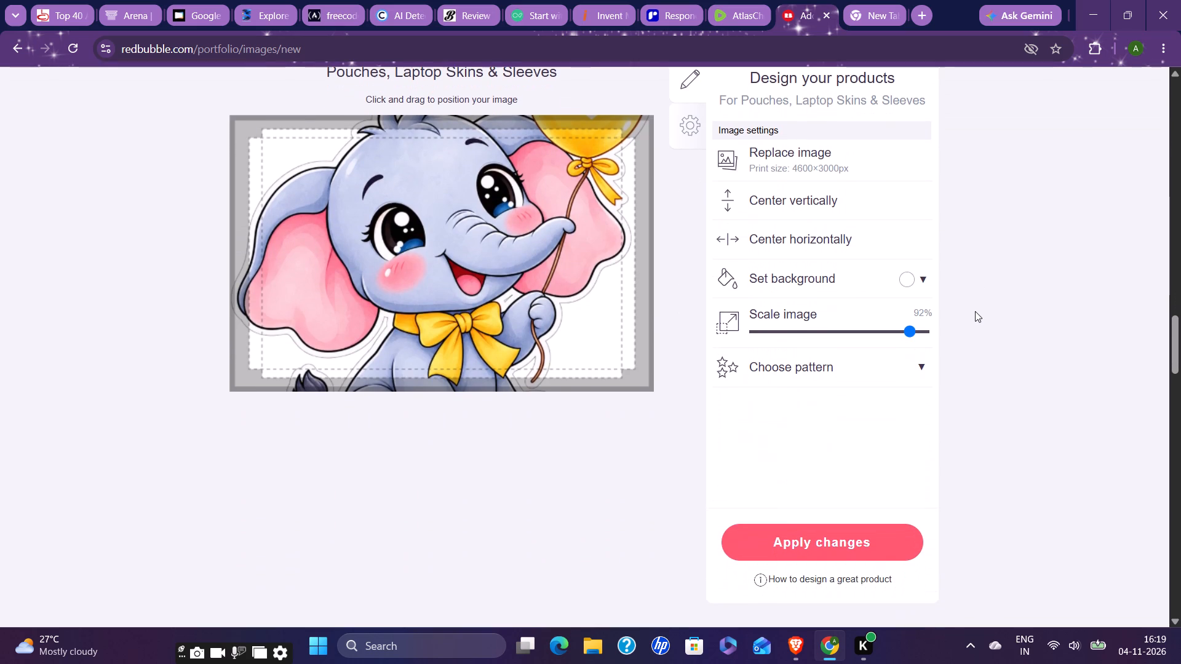
{"action": "left_click", "coordinate": [917, 277]}
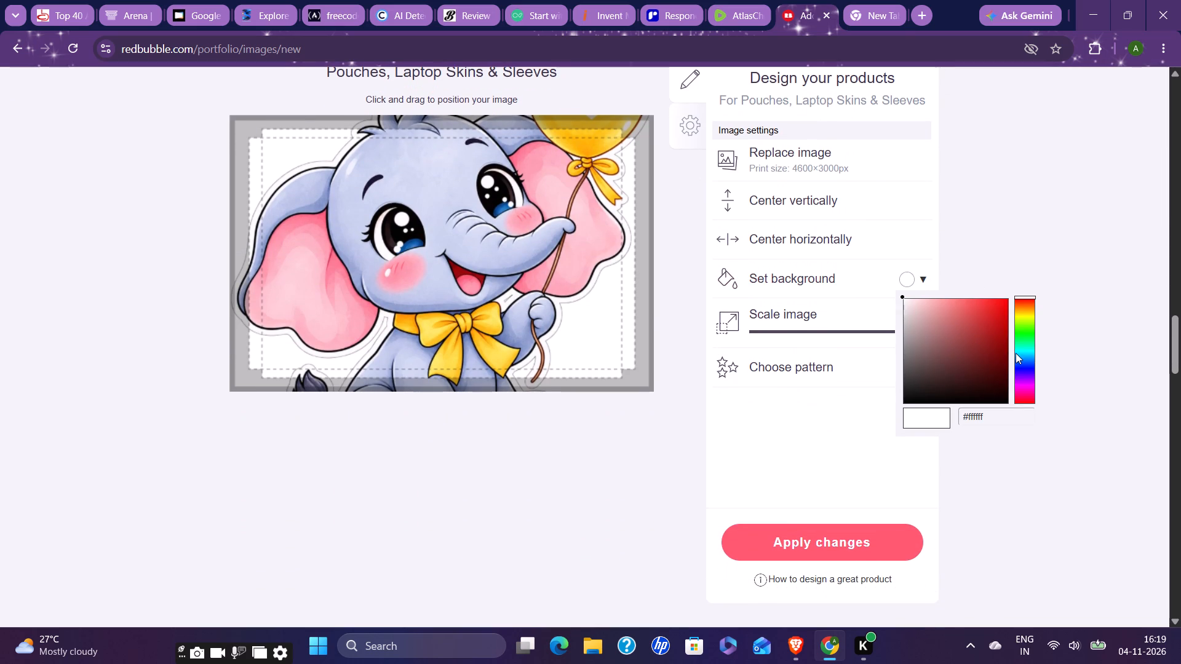
{"action": "left_click", "coordinate": [1048, 224]}
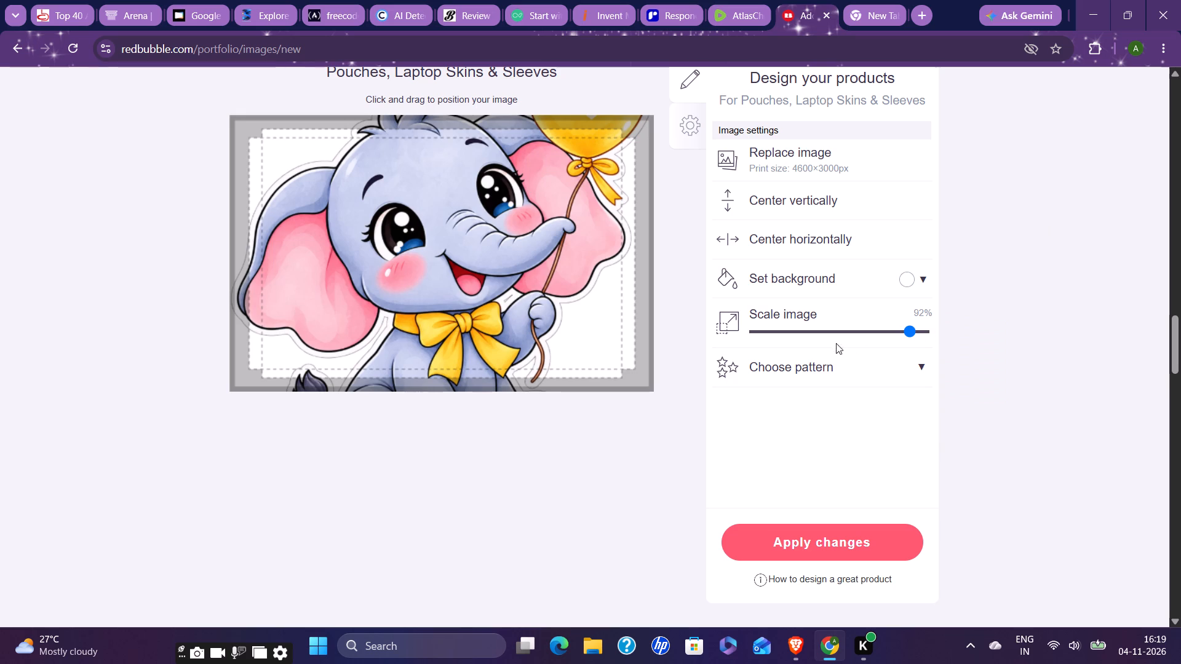
{"action": "left_click", "coordinate": [821, 333]}
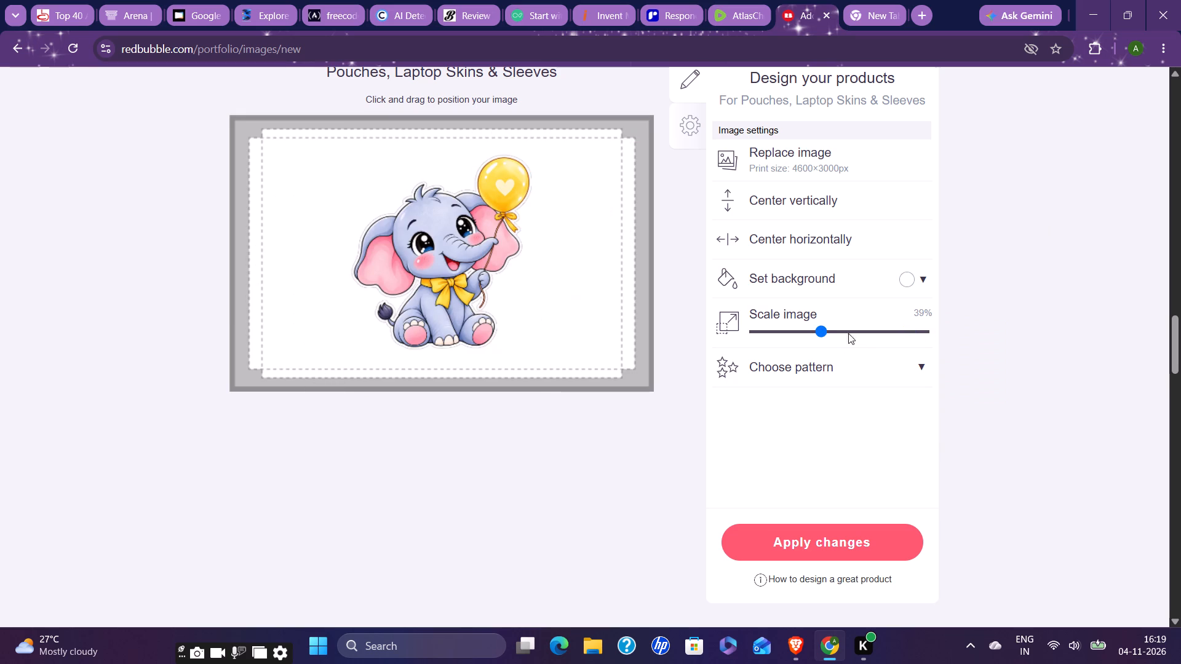
{"action": "left_click", "coordinate": [914, 373]}
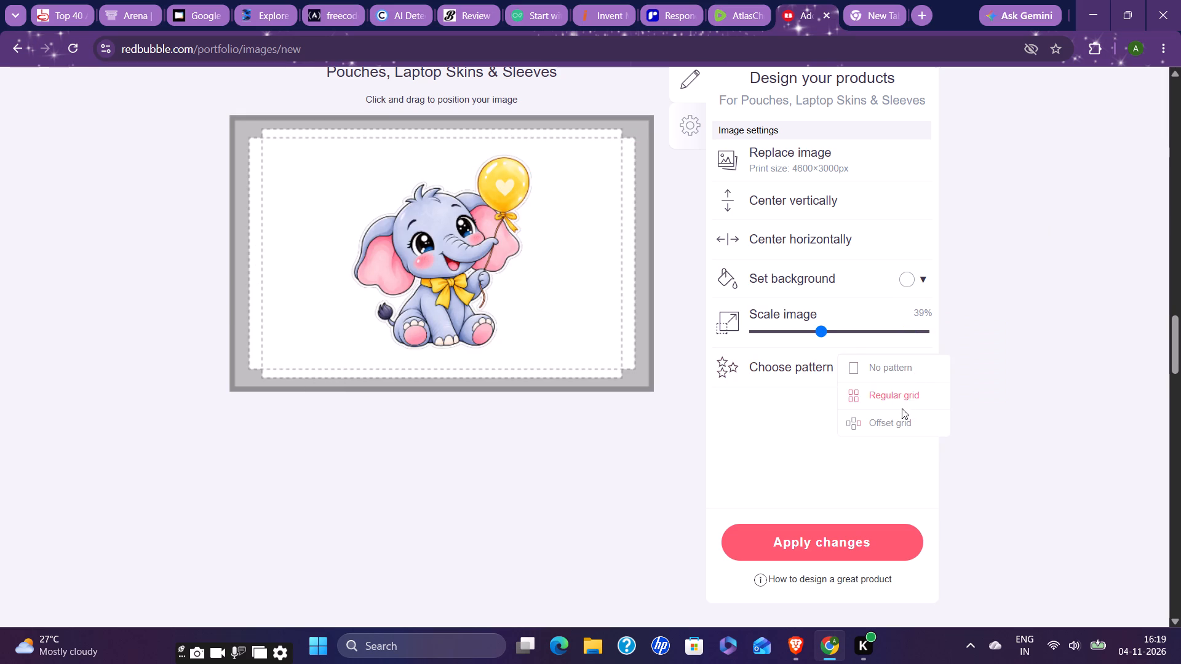
{"action": "left_click", "coordinate": [893, 420]}
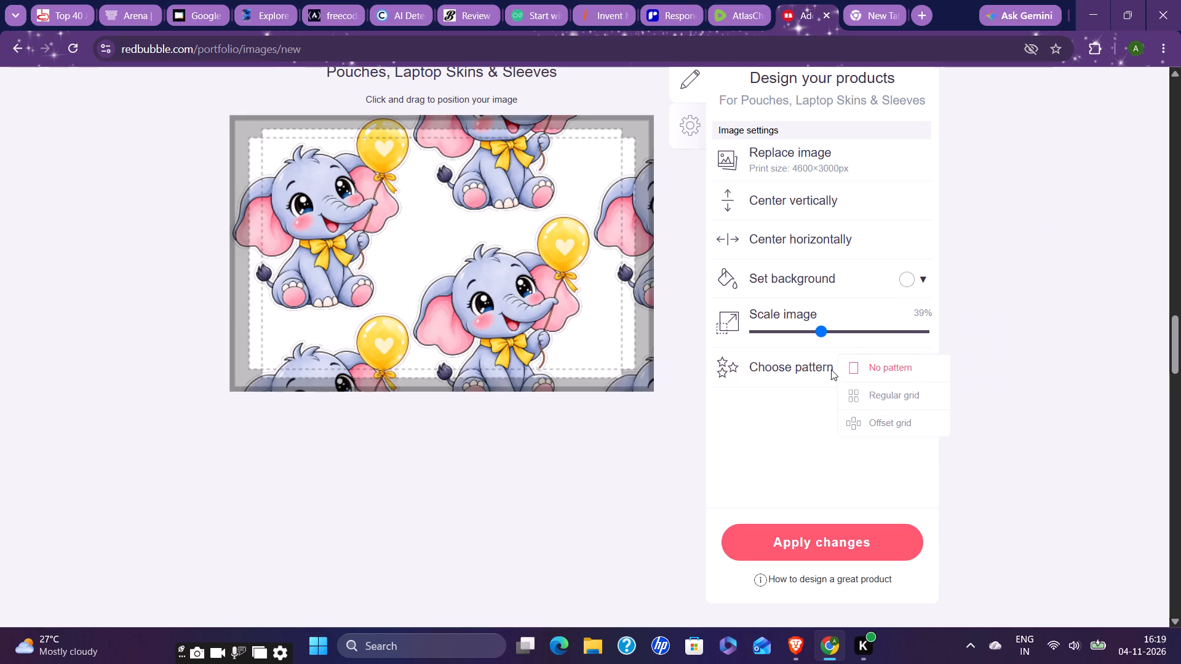
{"action": "left_click", "coordinate": [799, 331]}
{"action": "left_click_drag", "start_coordinate": [799, 331], "coordinate": [789, 329]}
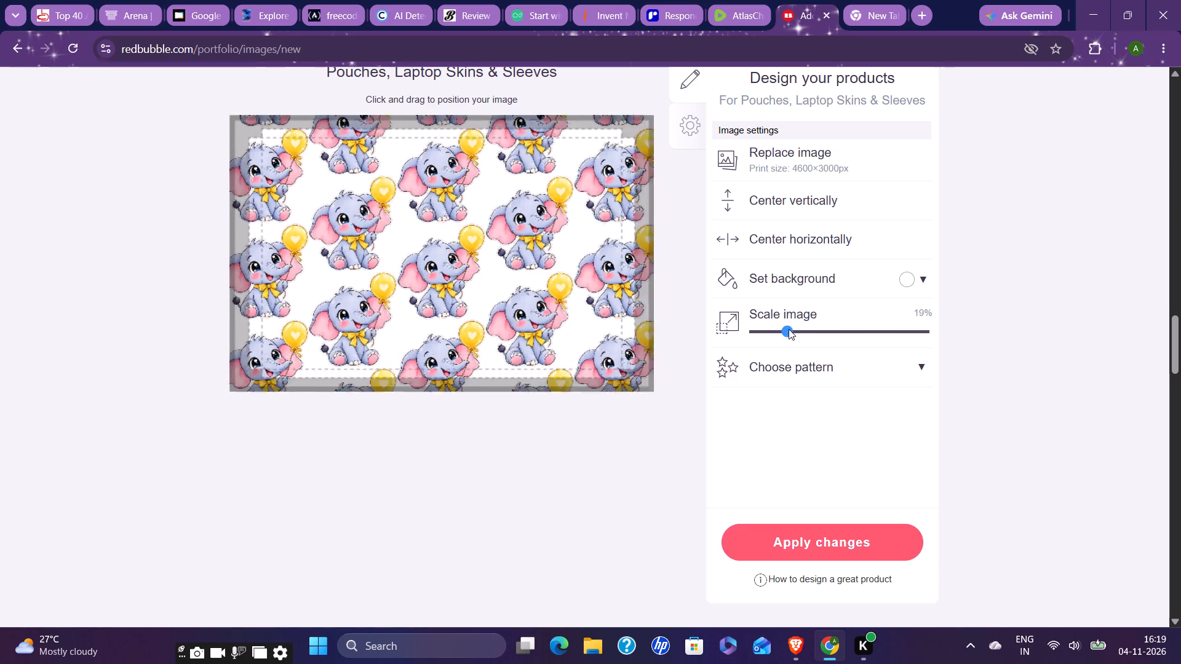
{"action": "left_click_drag", "start_coordinate": [789, 329], "coordinate": [792, 329]}
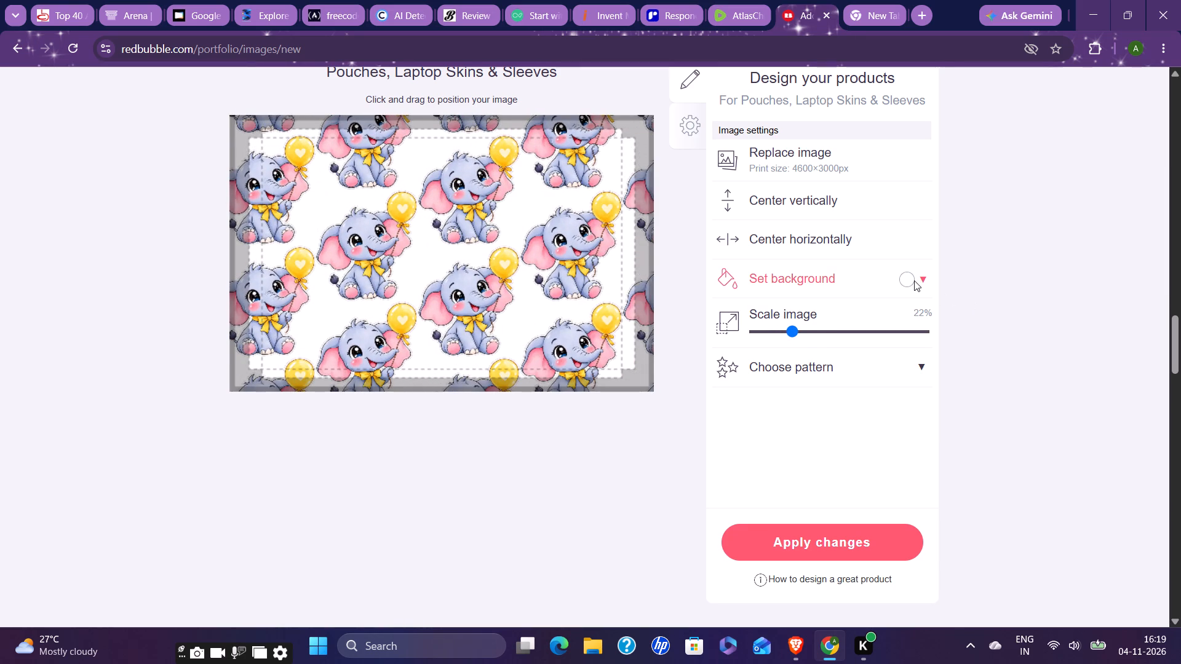
Set the Pouches, Laptop Skins & Sleeves background to dusky purple #a767a1 and apply the changes.
{"action": "left_click", "coordinate": [915, 280]}
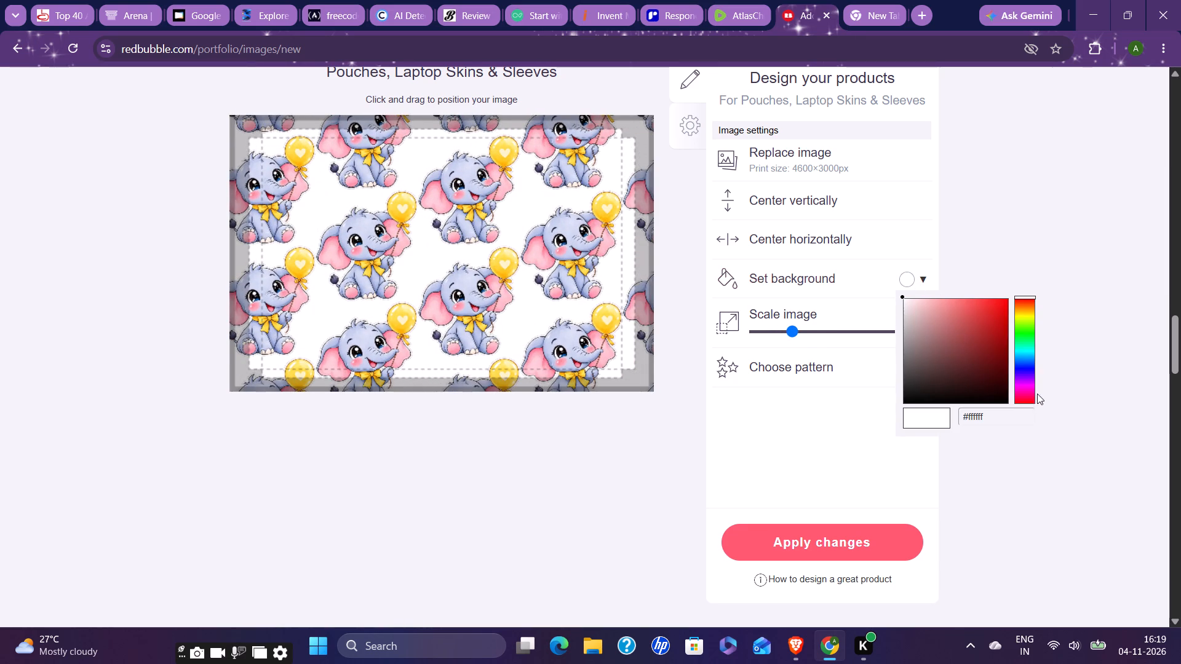
{"action": "left_click", "coordinate": [1024, 387]}
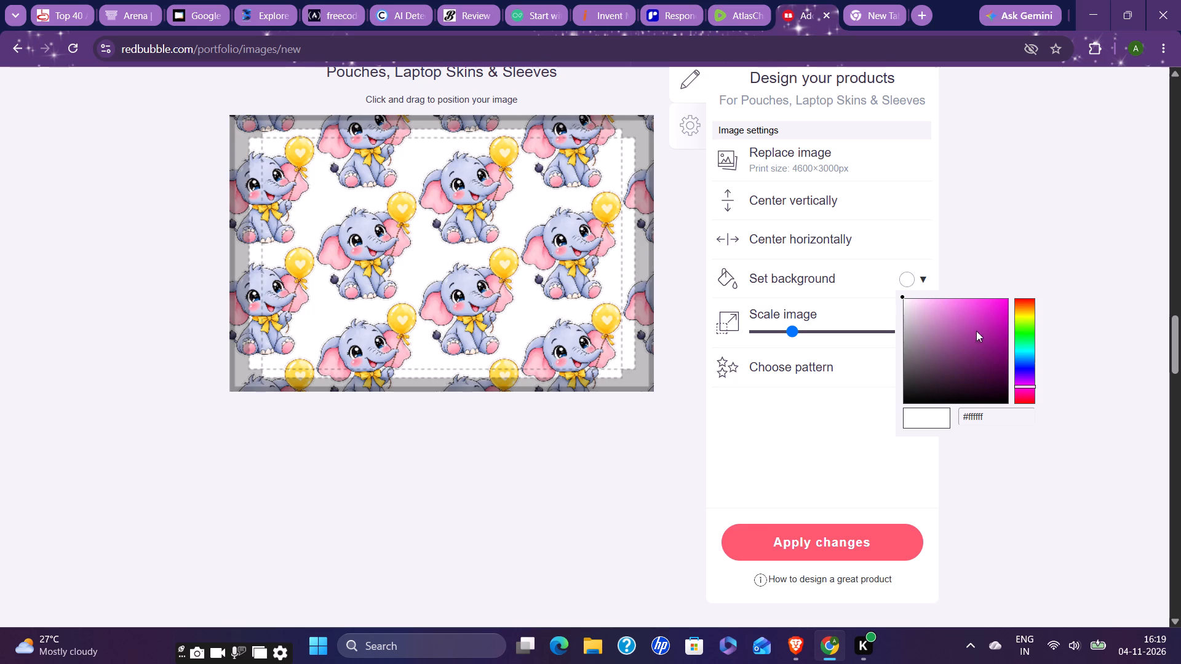
{"action": "left_click", "coordinate": [963, 310]}
{"action": "left_click_drag", "start_coordinate": [963, 310], "coordinate": [952, 322]}
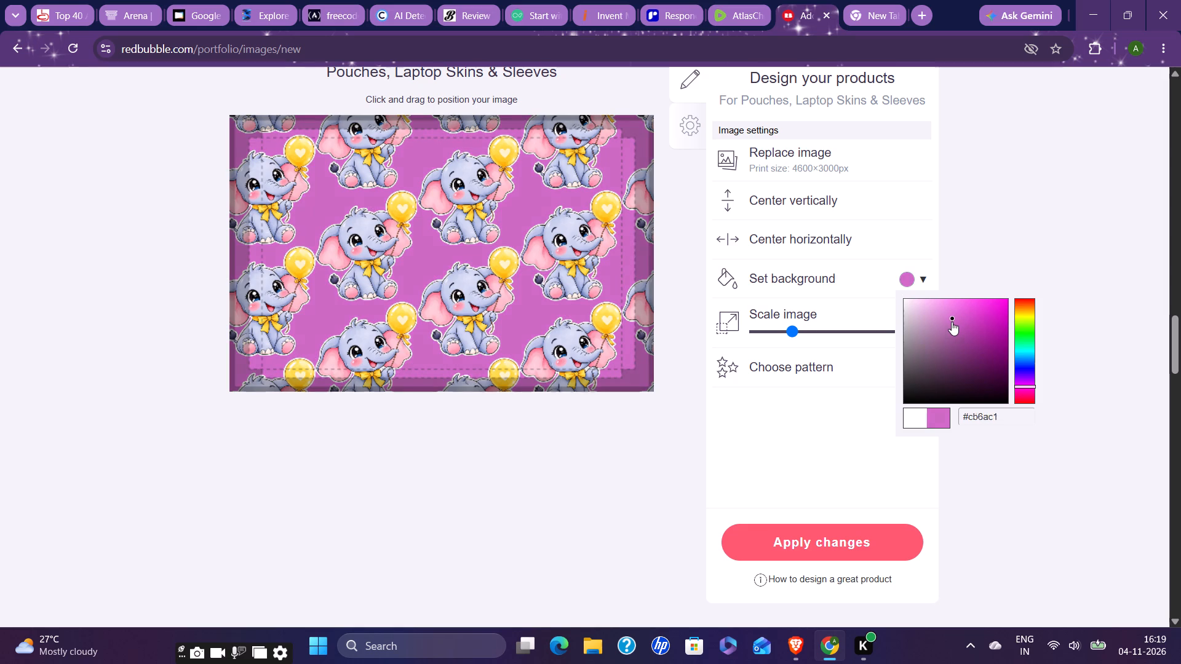
{"action": "left_click_drag", "start_coordinate": [952, 322], "coordinate": [944, 334]}
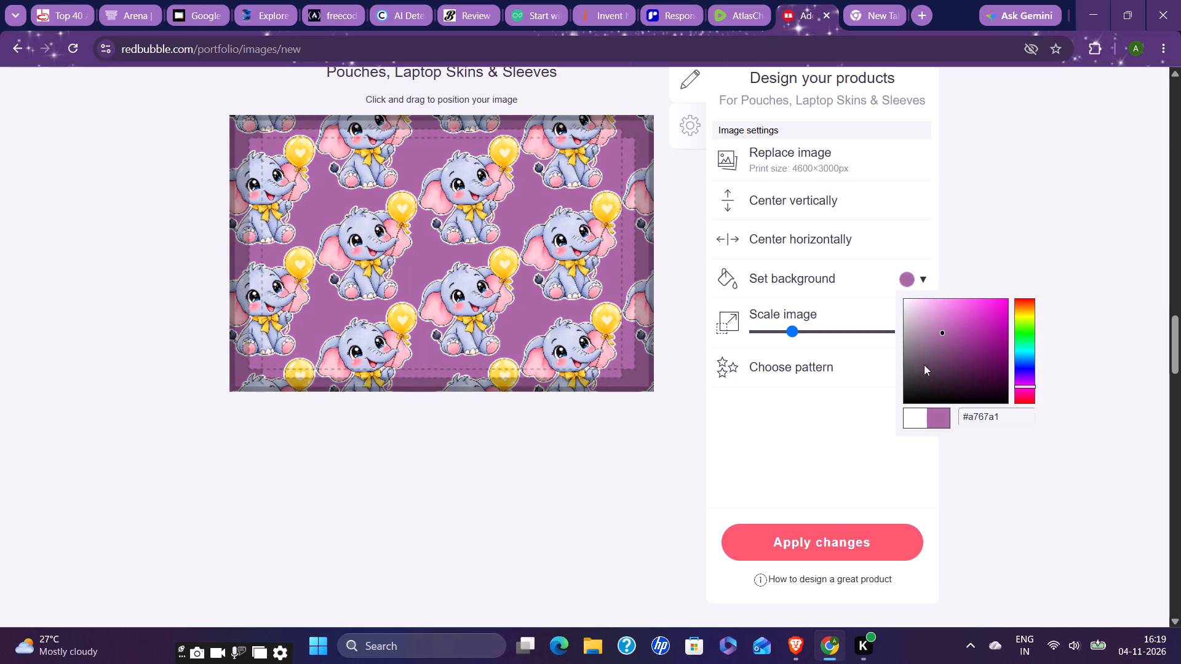
{"action": "left_click", "coordinate": [807, 543]}
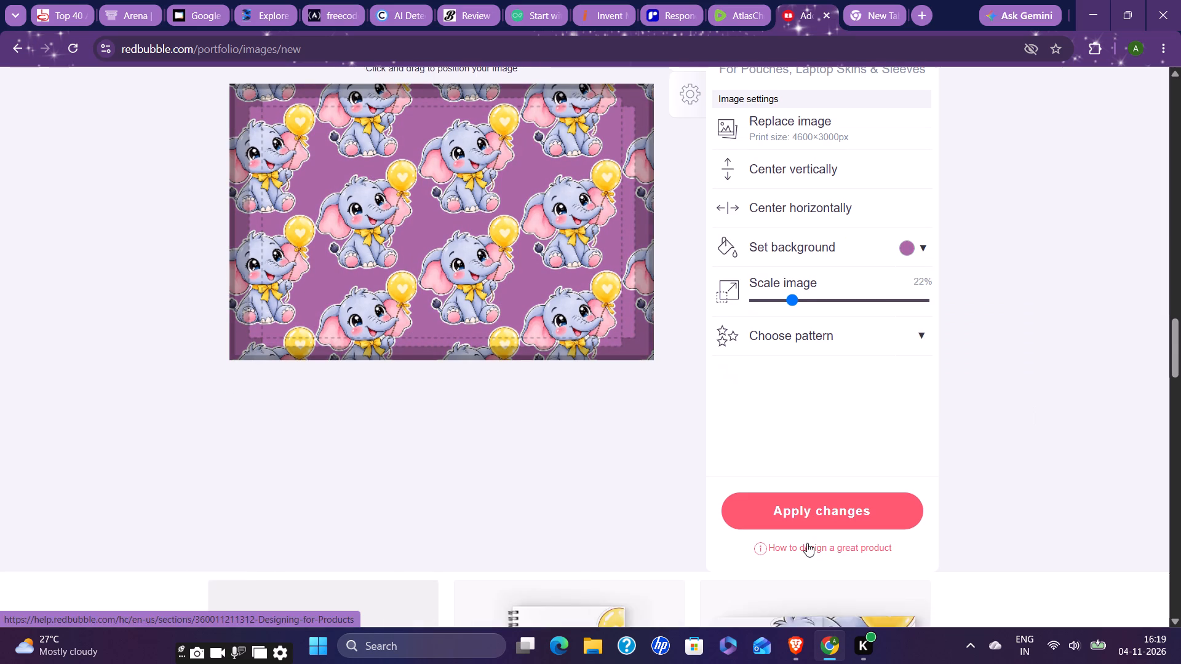
Open Pillows & Totes for editing, arrange the elephant artwork in an offset grid pattern and scale it to 13%.
{"action": "scroll", "coordinate": [1019, 285], "scroll_direction": "up", "scroll_amount": 4}
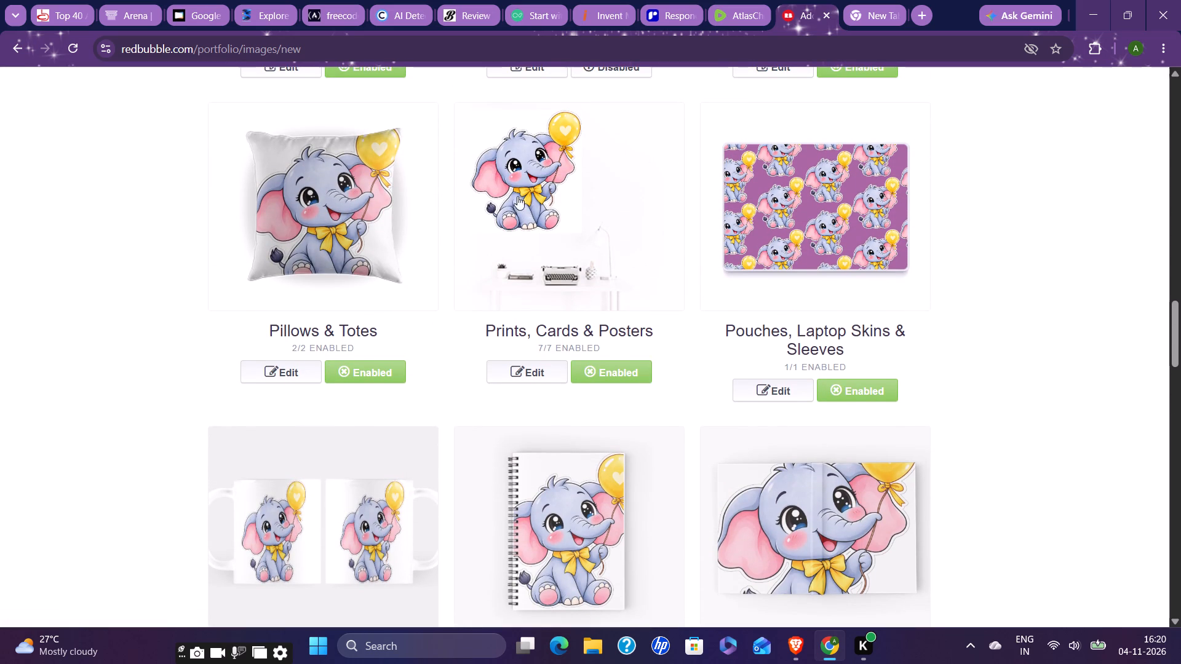
{"action": "left_click", "coordinate": [343, 241]}
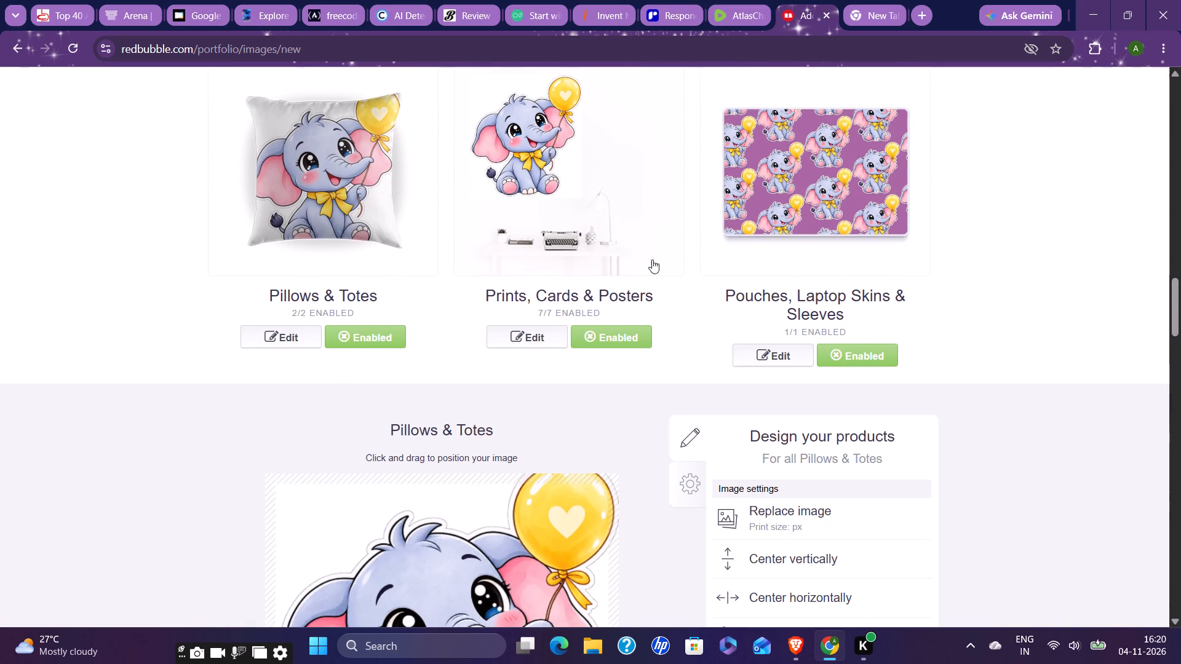
{"action": "scroll", "coordinate": [974, 379], "scroll_direction": "down", "scroll_amount": 5}
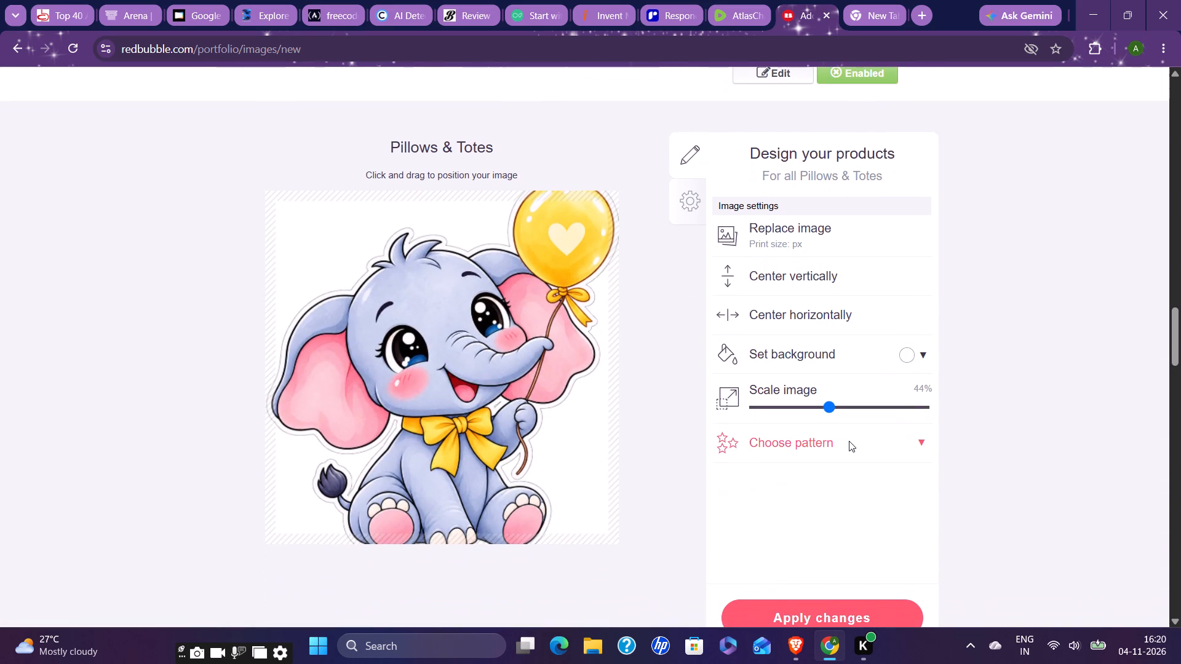
{"action": "left_click", "coordinate": [849, 441]}
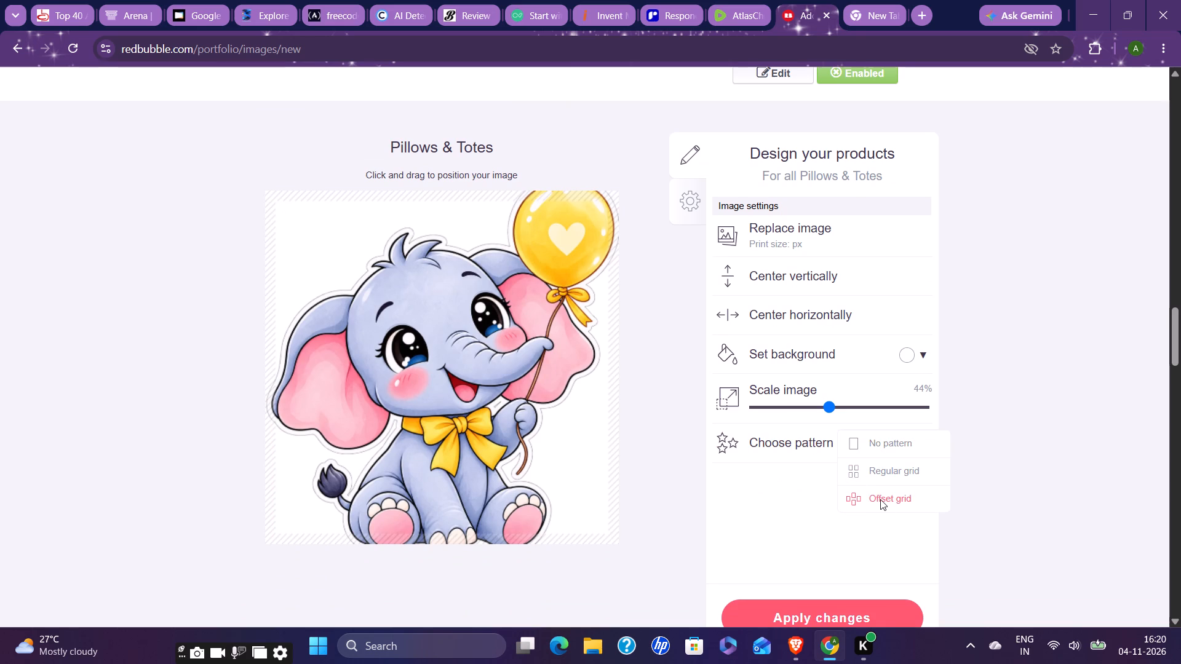
{"action": "left_click", "coordinate": [879, 499]}
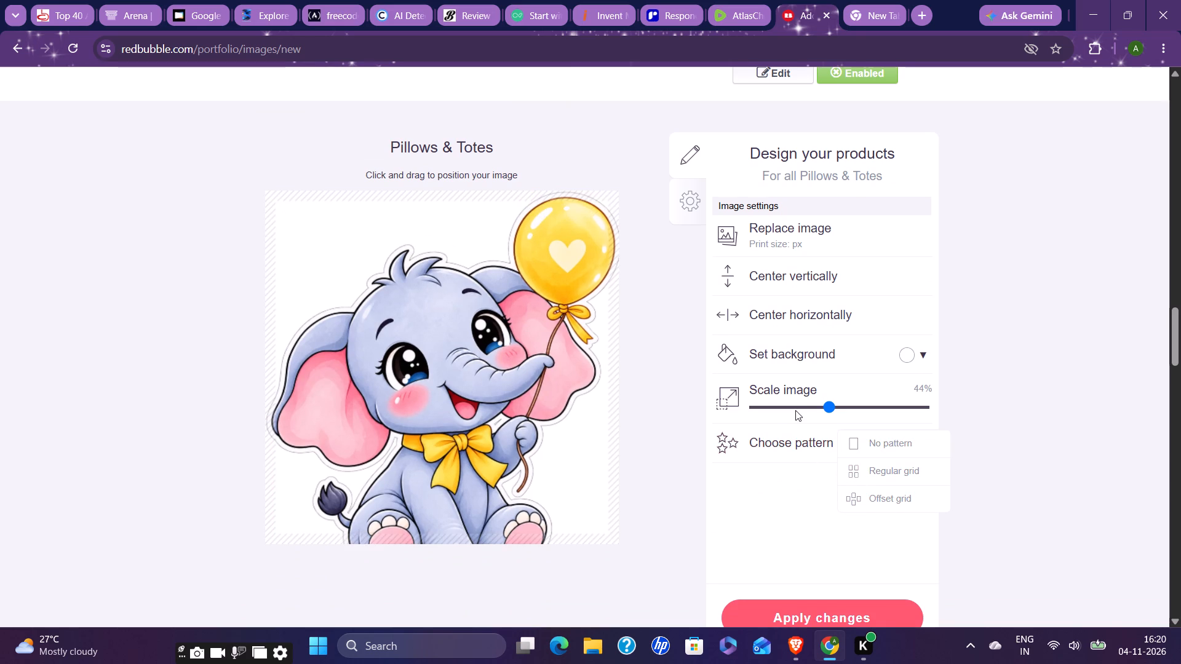
{"action": "left_click", "coordinate": [792, 412]}
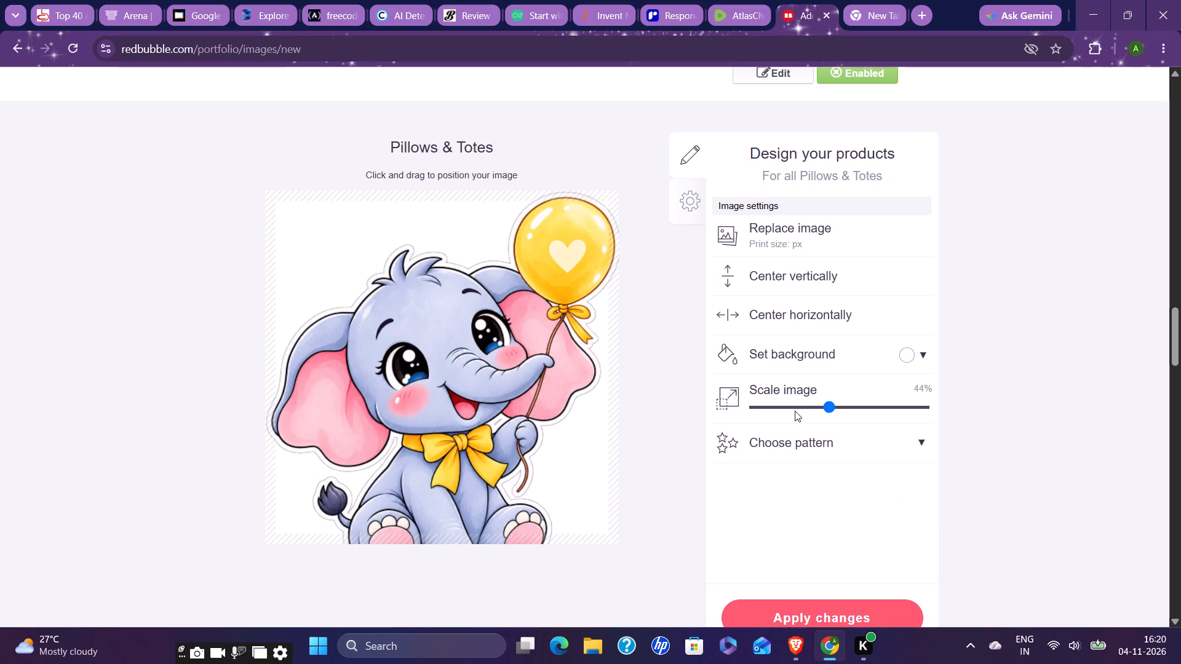
{"action": "left_click", "coordinate": [777, 405]}
{"action": "left_click", "coordinate": [777, 405]}
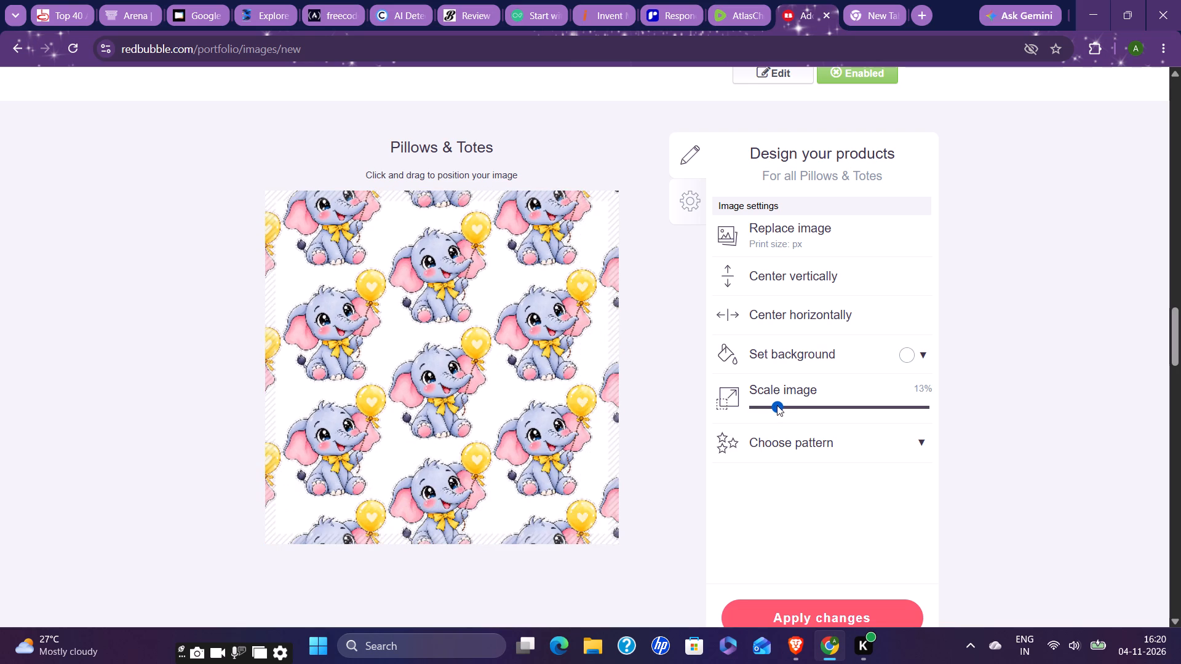
Set the Pillows & Totes background to soft purple #ba78bc and apply the changes.
{"action": "left_click", "coordinate": [895, 361]}
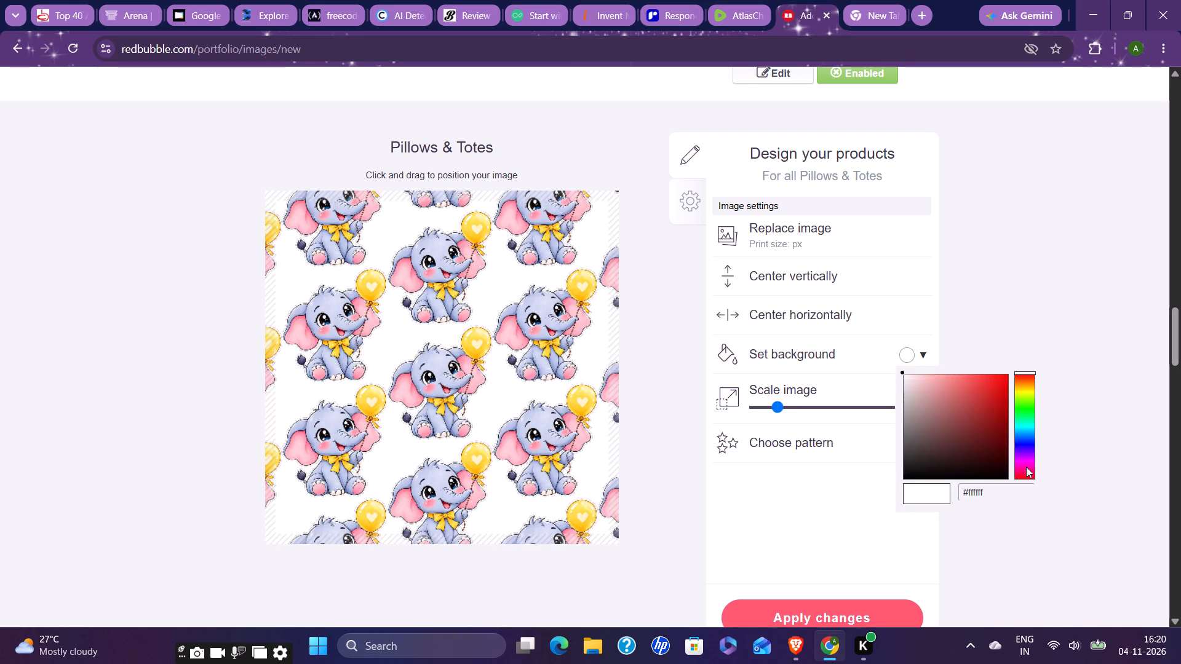
{"action": "left_click", "coordinate": [1024, 457]}
{"action": "left_click", "coordinate": [1024, 457]}
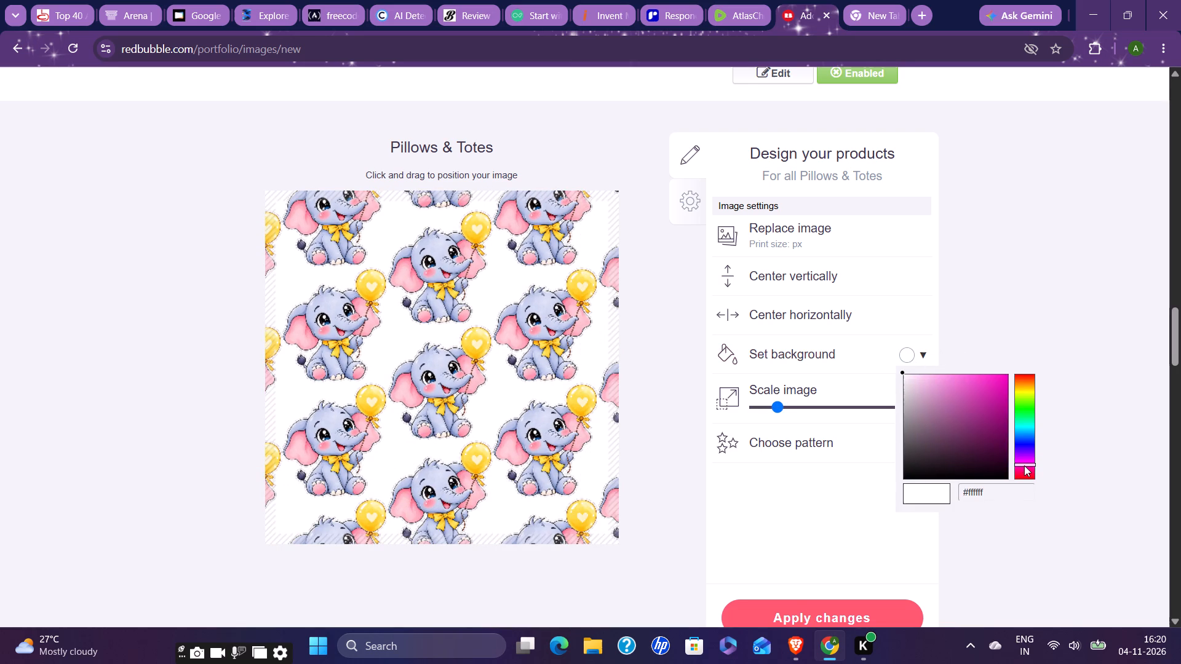
{"action": "left_click", "coordinate": [932, 382]}
{"action": "left_click_drag", "start_coordinate": [932, 382], "coordinate": [944, 400]}
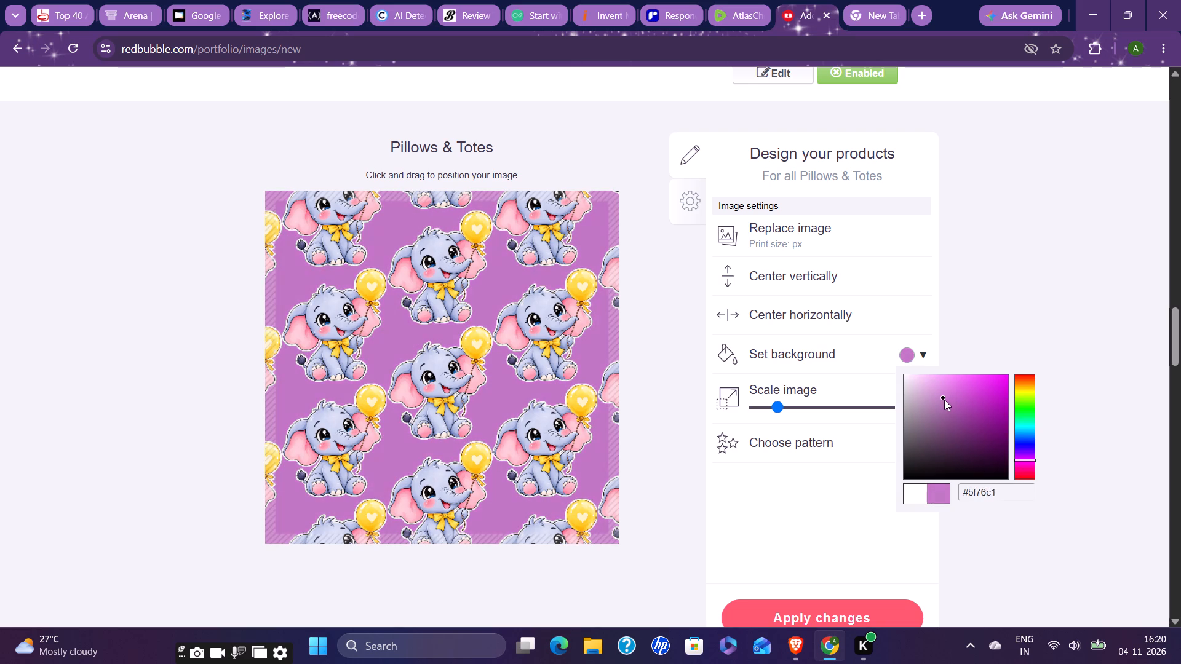
{"action": "left_click_drag", "start_coordinate": [944, 400], "coordinate": [937, 393]}
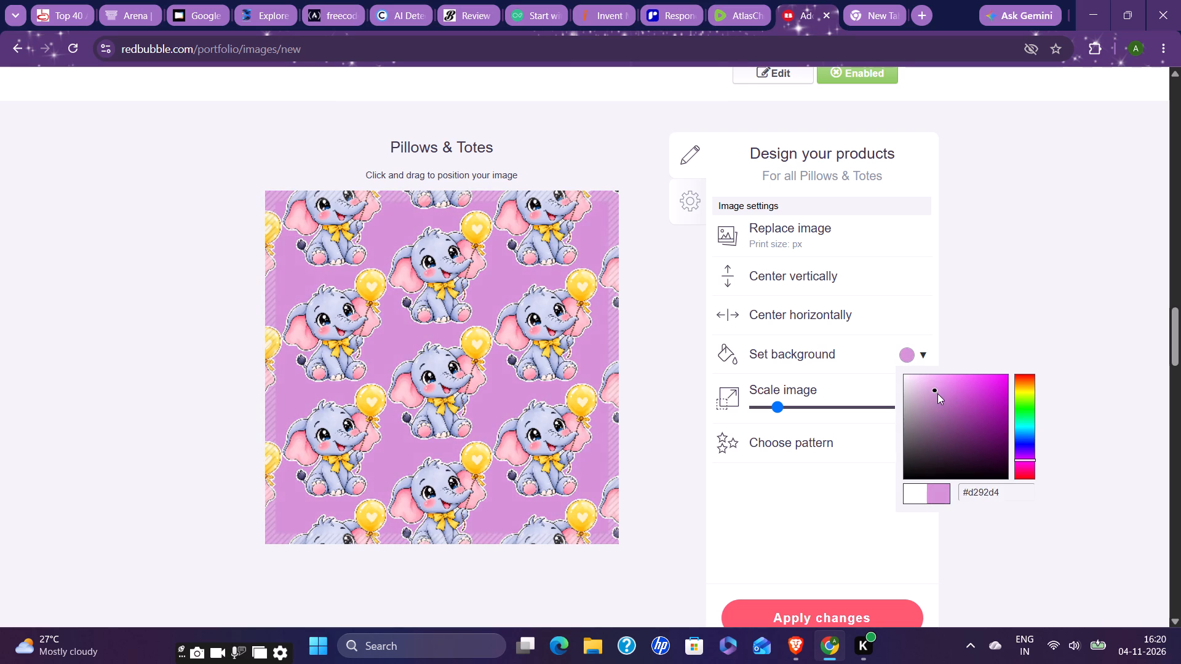
{"action": "left_click_drag", "start_coordinate": [937, 393], "coordinate": [942, 401]}
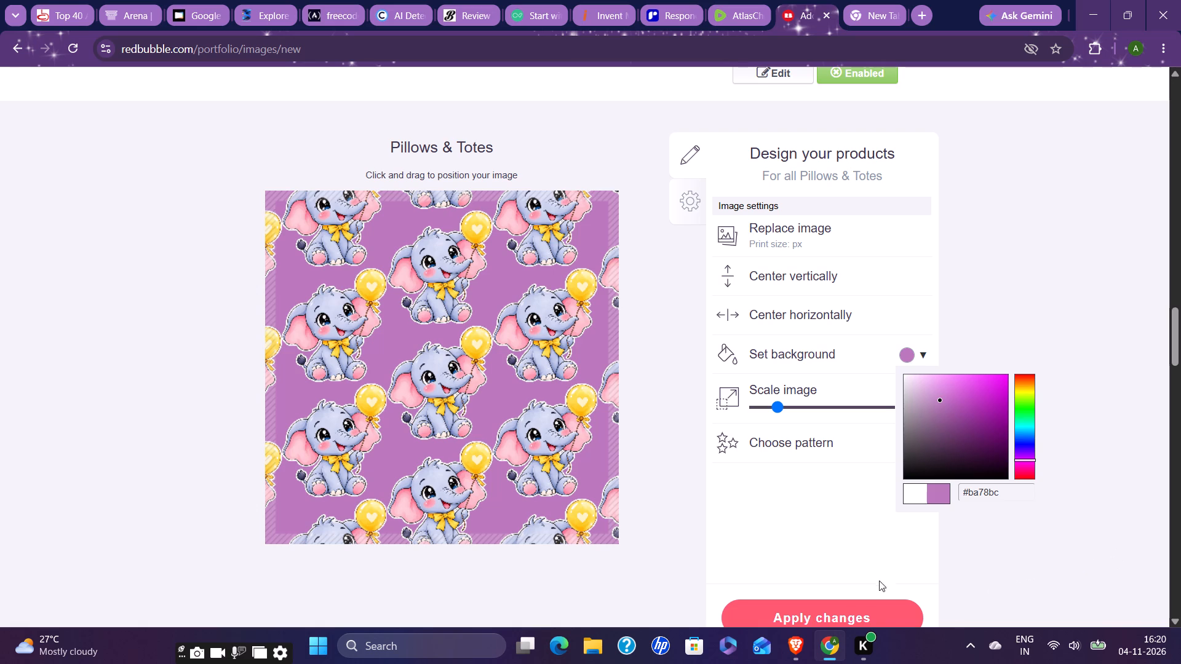
{"action": "left_click", "coordinate": [838, 612]}
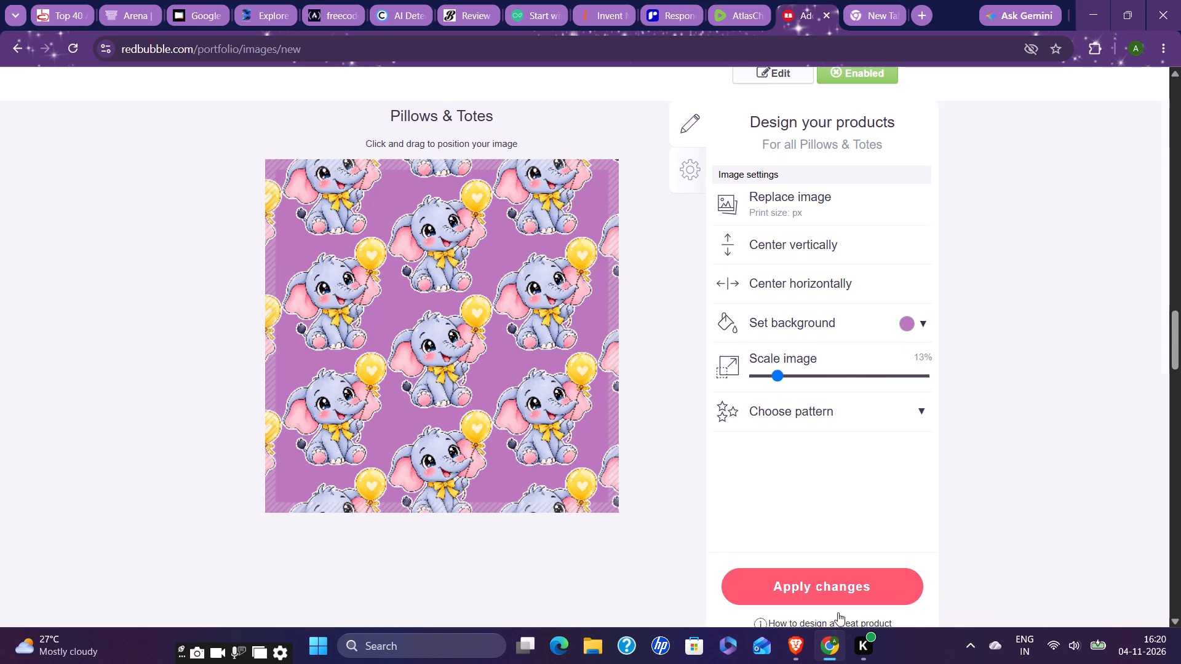
{"action": "scroll", "coordinate": [980, 411], "scroll_direction": "up", "scroll_amount": 3}
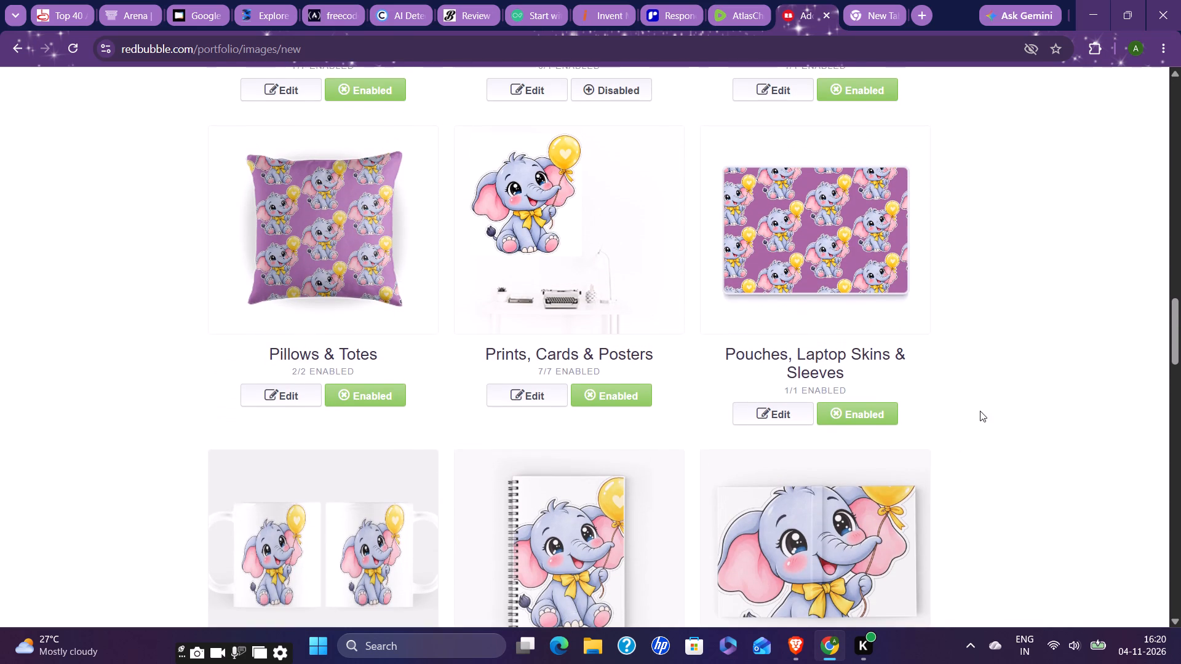
Open Spiral Notebooks for editing, choose the offset grid pattern and set the background to soft purple #b778bb.
{"action": "scroll", "coordinate": [980, 411], "scroll_direction": "down", "scroll_amount": 3}
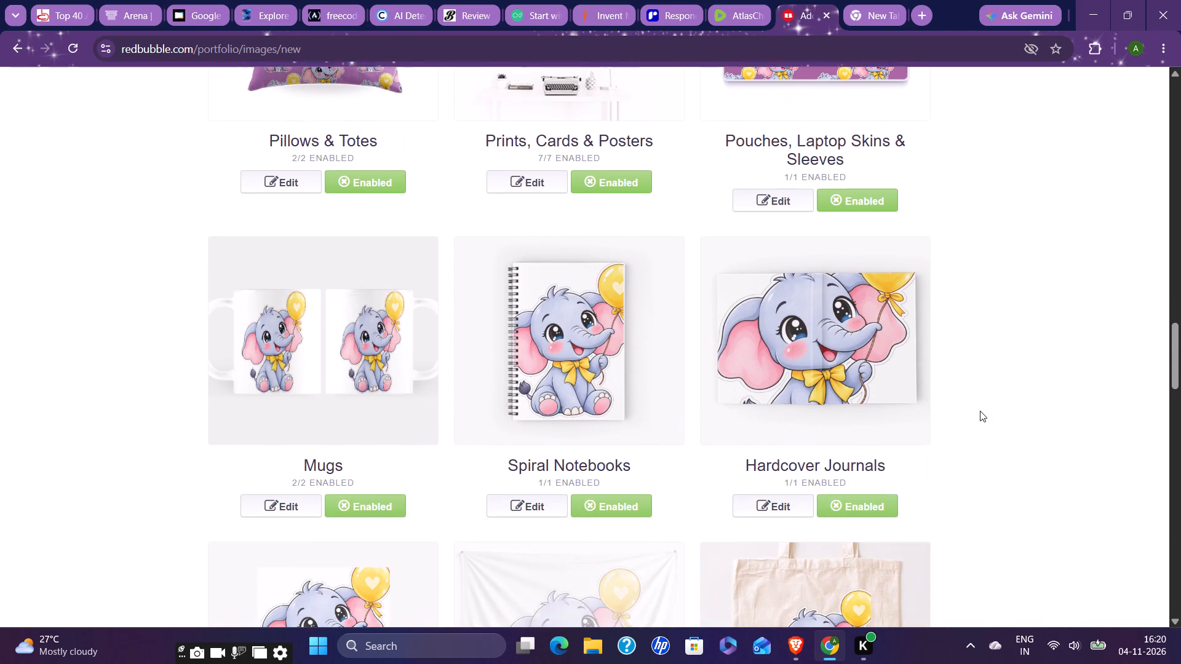
{"action": "scroll", "coordinate": [980, 411], "scroll_direction": "down", "scroll_amount": 2}
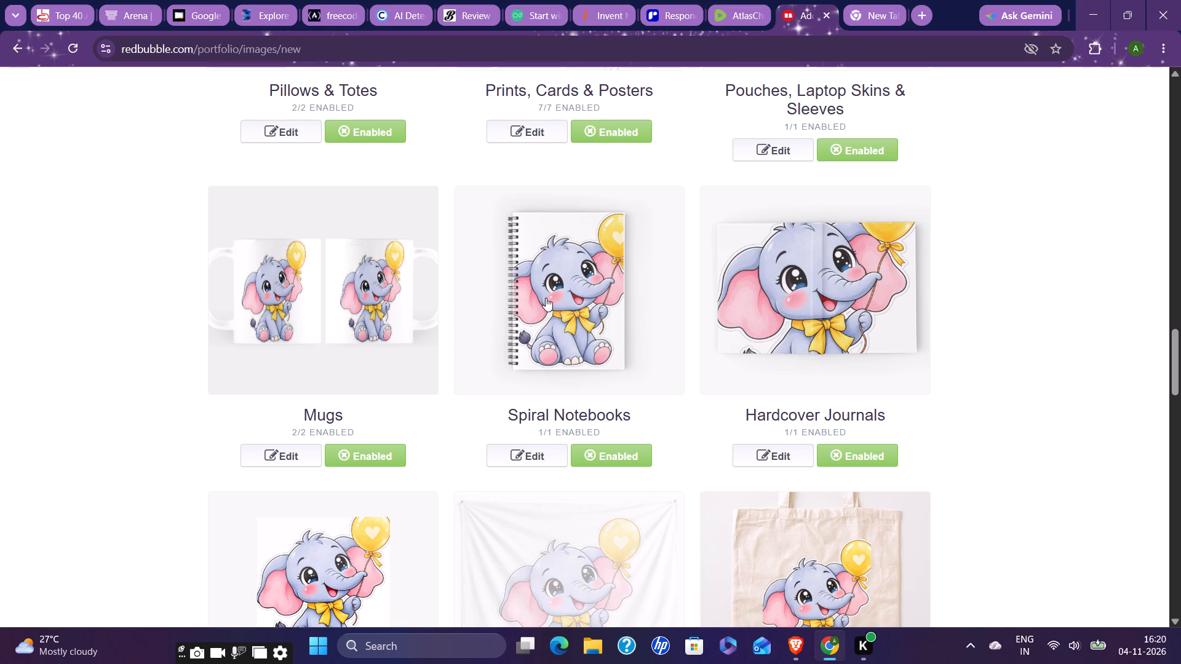
{"action": "left_click", "coordinate": [591, 290]}
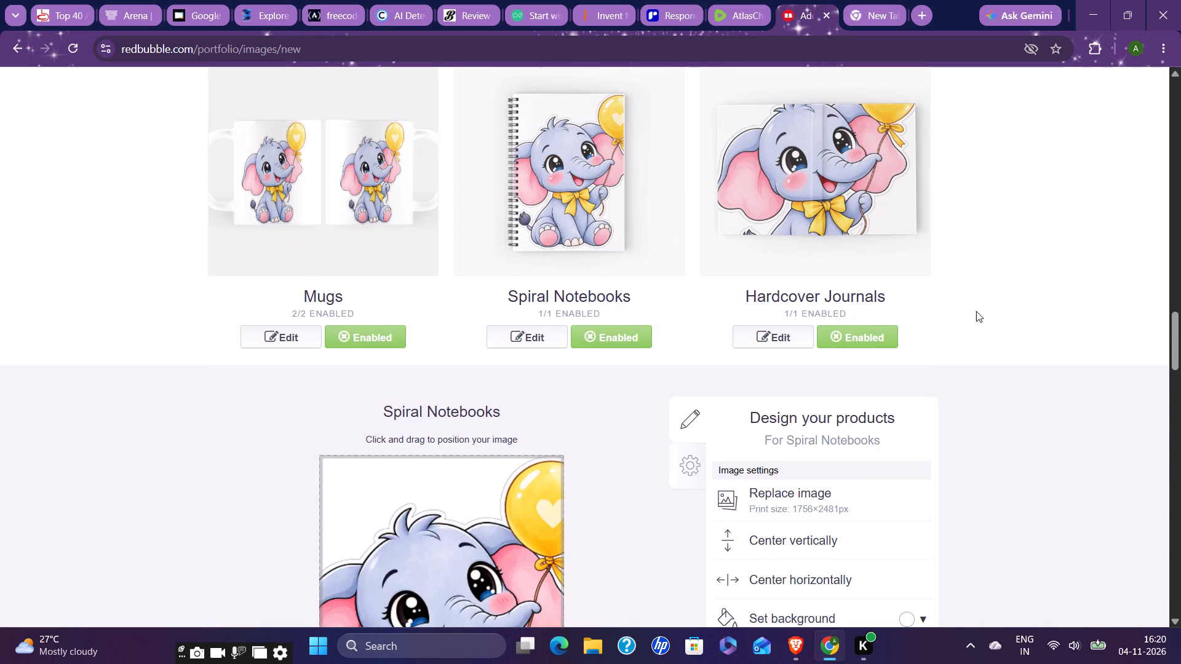
{"action": "scroll", "coordinate": [976, 311], "scroll_direction": "down", "scroll_amount": 3}
{"action": "scroll", "coordinate": [980, 369], "scroll_direction": "down", "scroll_amount": 1}
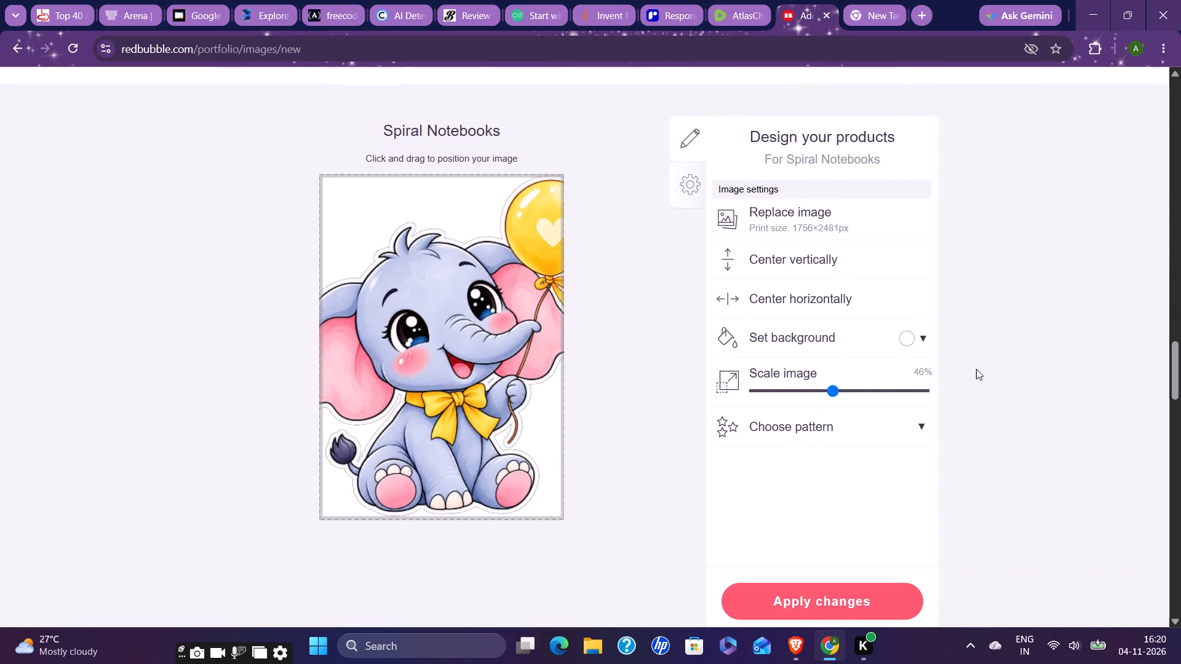
{"action": "left_click", "coordinate": [891, 435]}
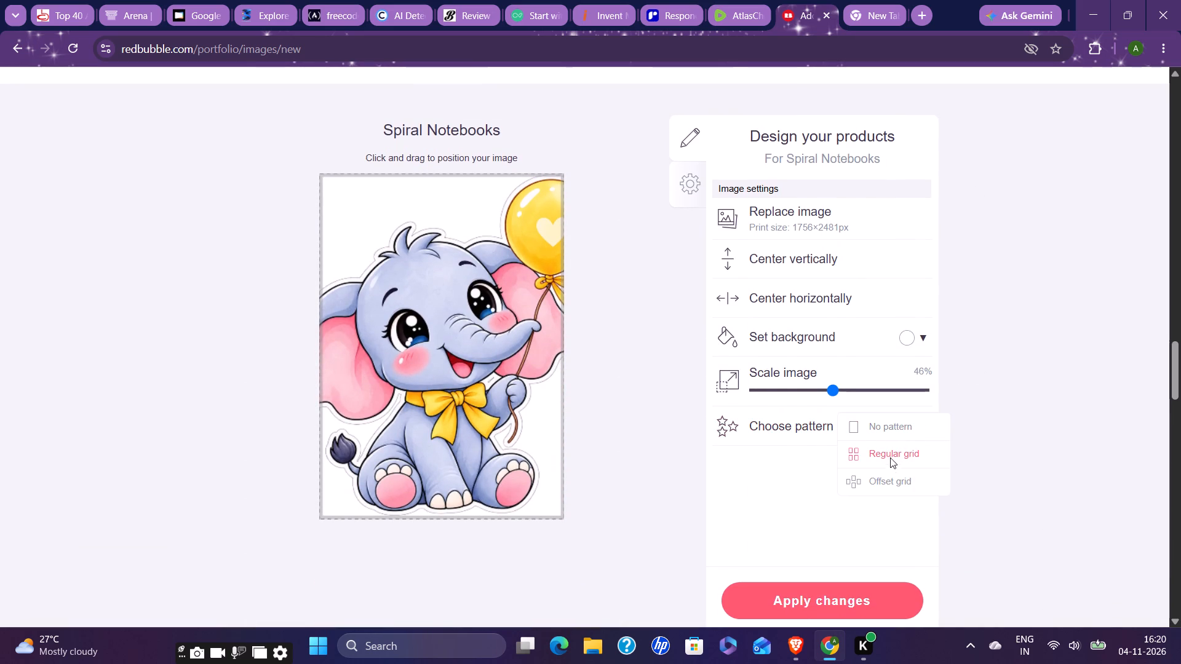
{"action": "left_click", "coordinate": [887, 480]}
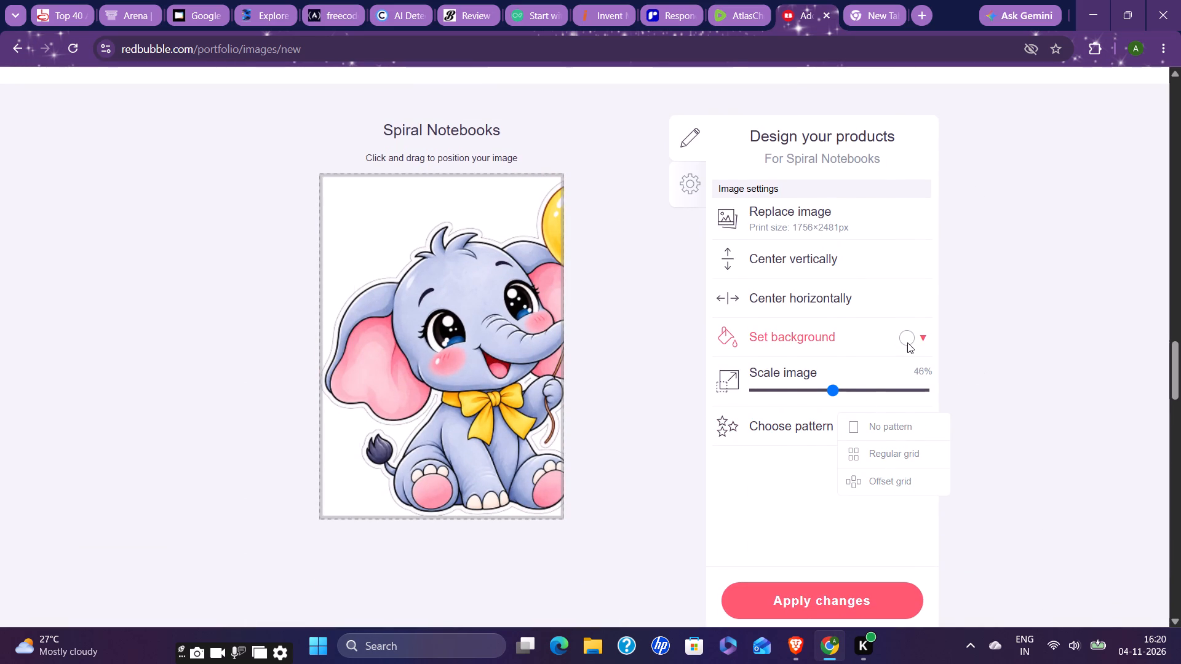
{"action": "left_click", "coordinate": [907, 342]}
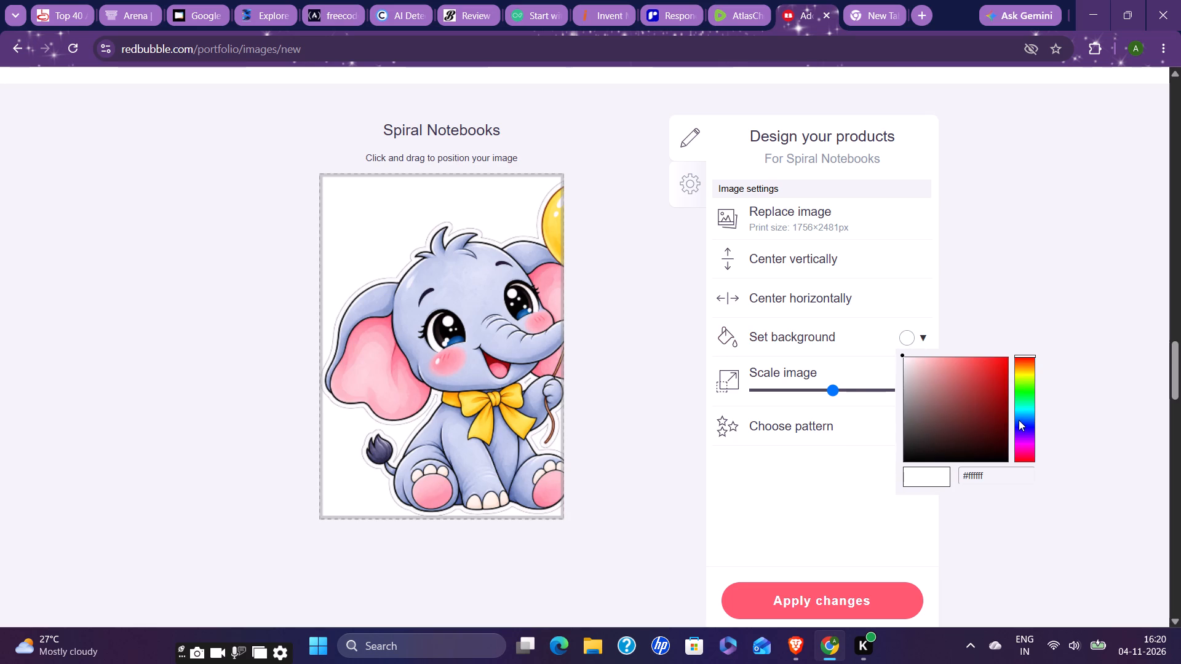
{"action": "left_click", "coordinate": [1028, 443]}
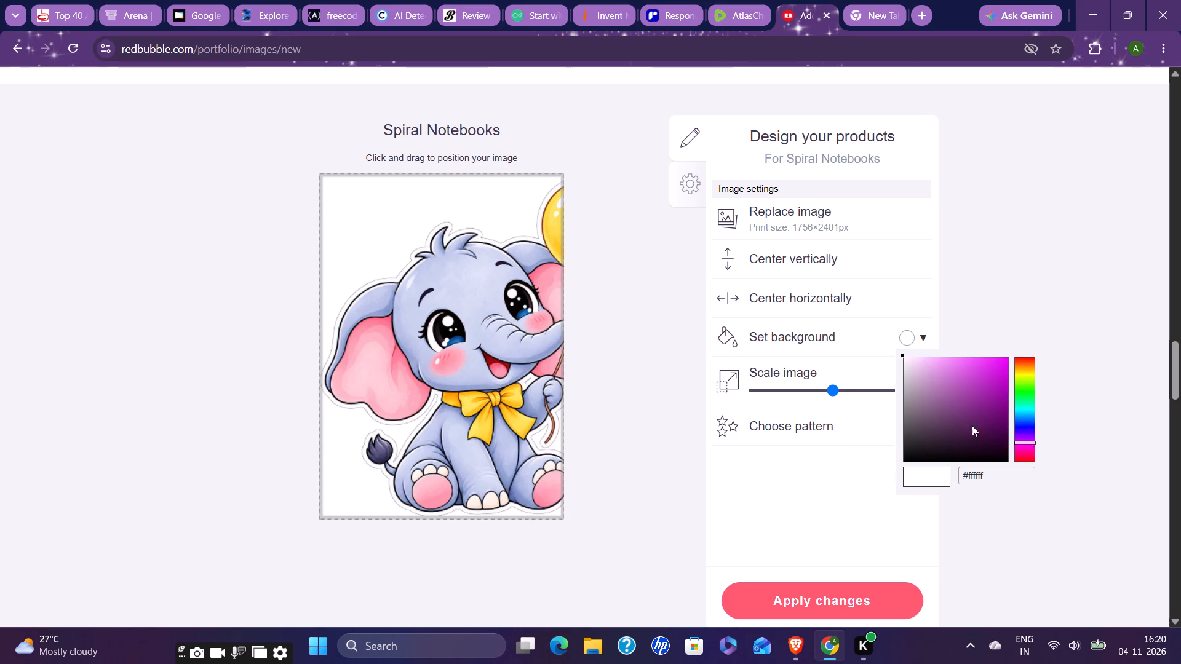
{"action": "left_click", "coordinate": [953, 392]}
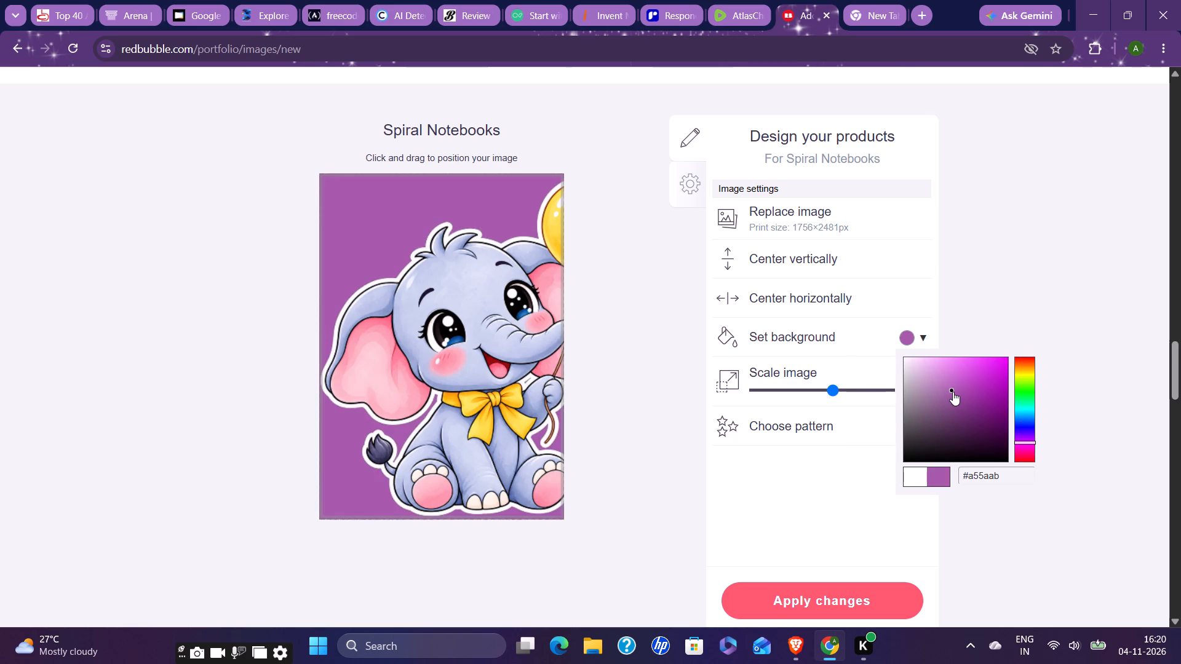
{"action": "left_click_drag", "start_coordinate": [953, 392], "coordinate": [941, 384]}
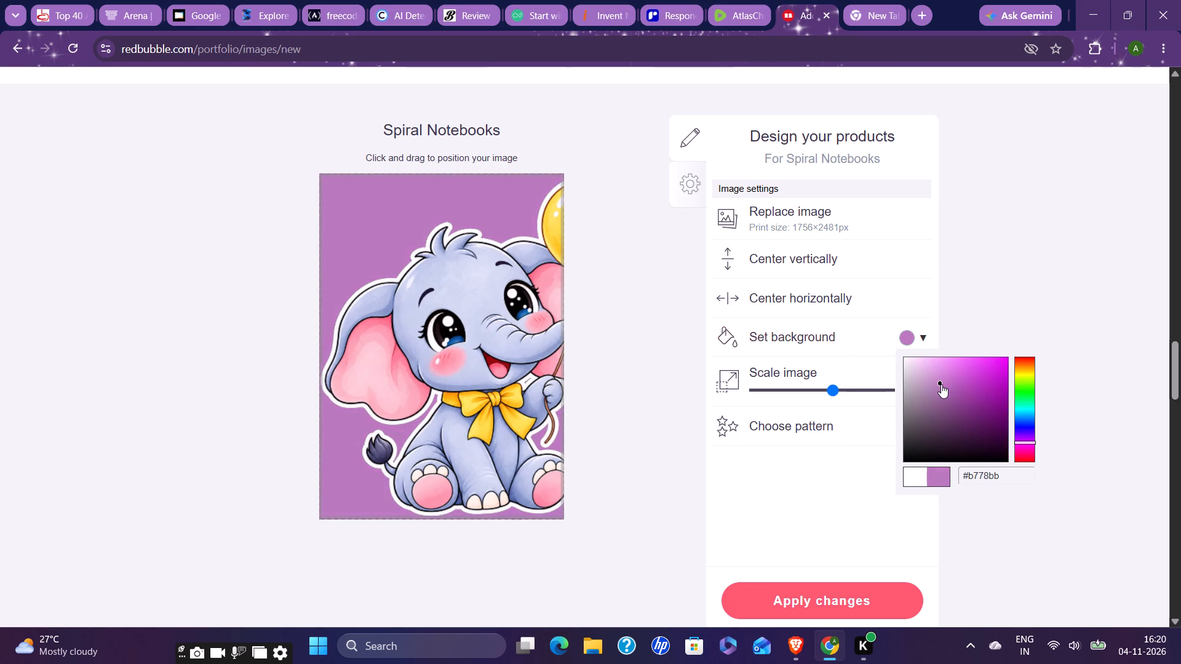
{"action": "left_click_drag", "start_coordinate": [941, 384], "coordinate": [942, 384]}
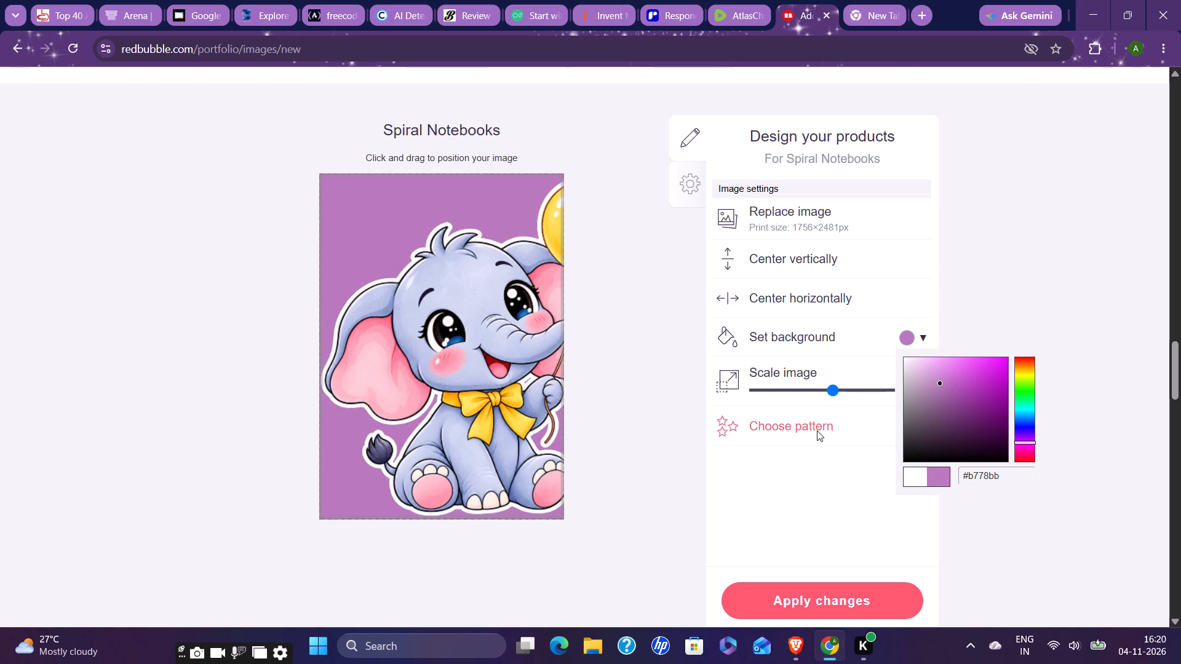
Choose the offset grid again for Spiral Notebooks, scale the elephant artwork to 13% and apply the changes.
{"action": "left_click", "coordinate": [817, 430]}
{"action": "left_click", "coordinate": [881, 483]}
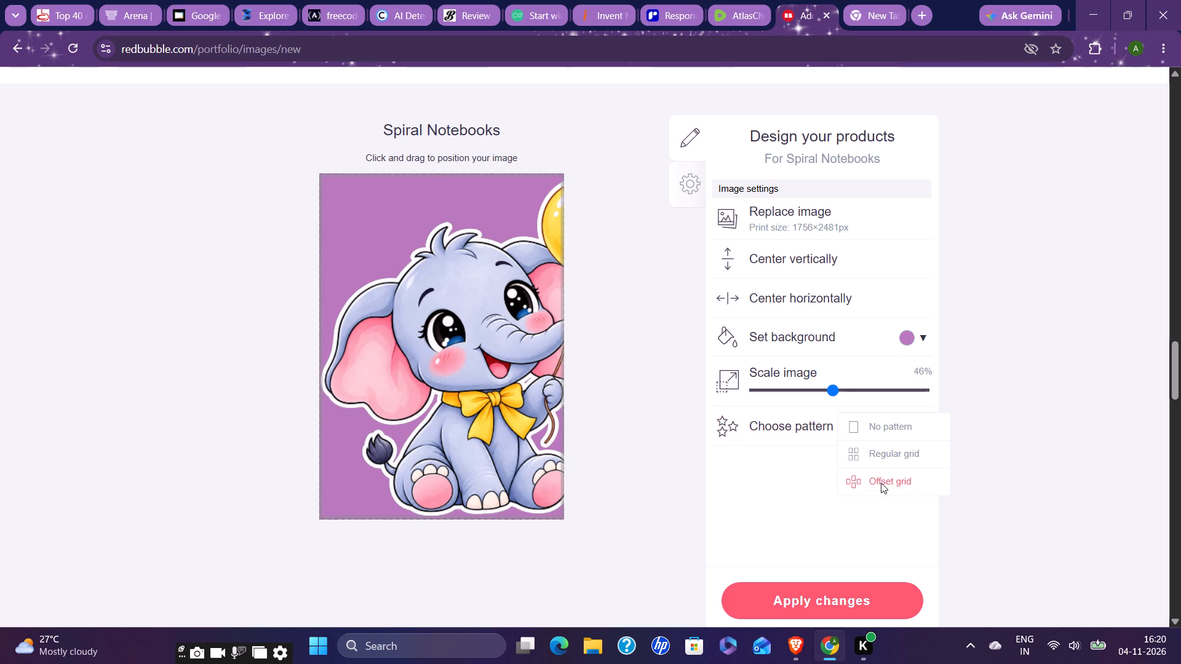
{"action": "left_click", "coordinate": [786, 387]}
{"action": "left_click_drag", "start_coordinate": [786, 387], "coordinate": [773, 392]}
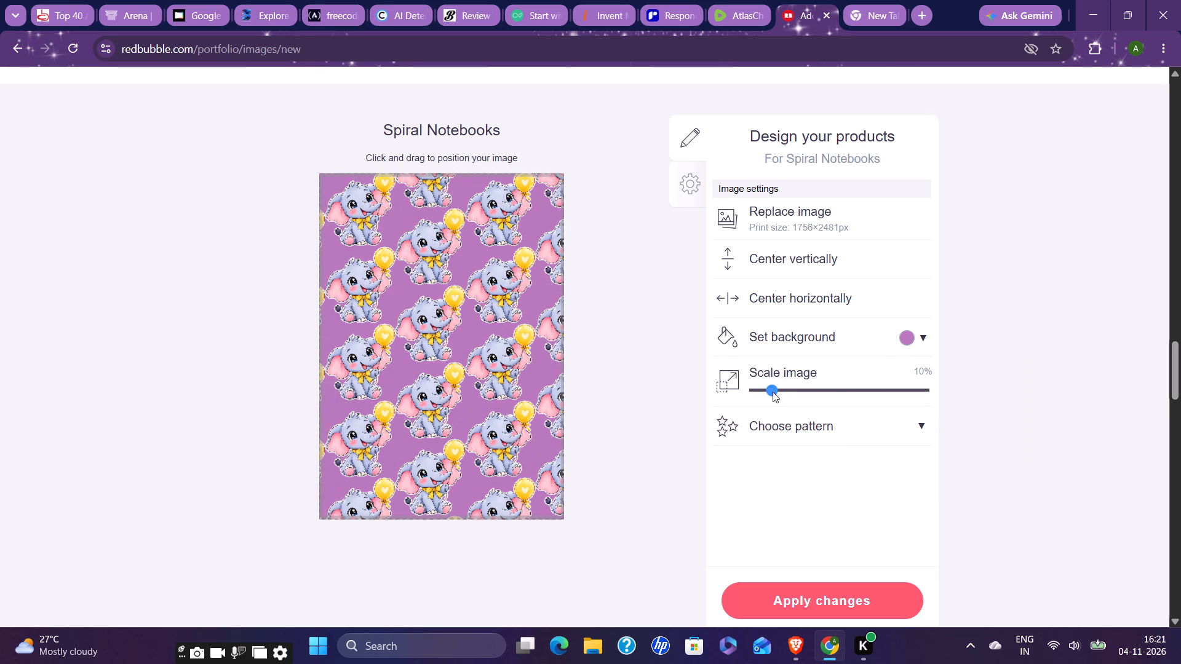
{"action": "left_click_drag", "start_coordinate": [773, 392], "coordinate": [777, 392]}
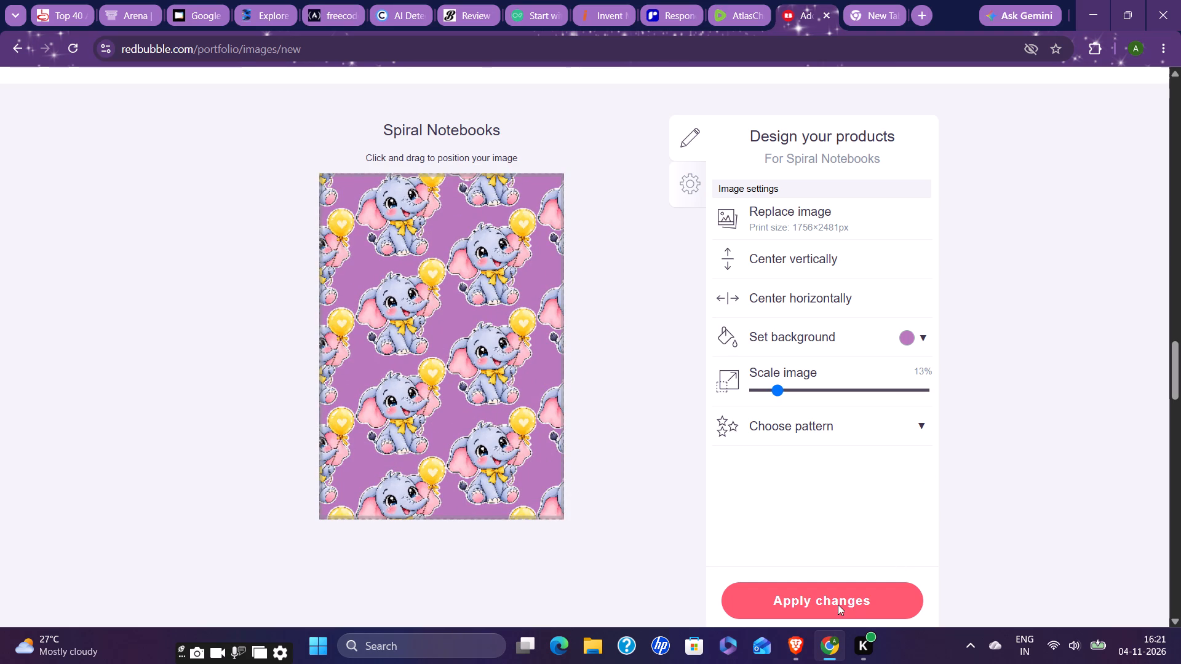
{"action": "left_click", "coordinate": [836, 599]}
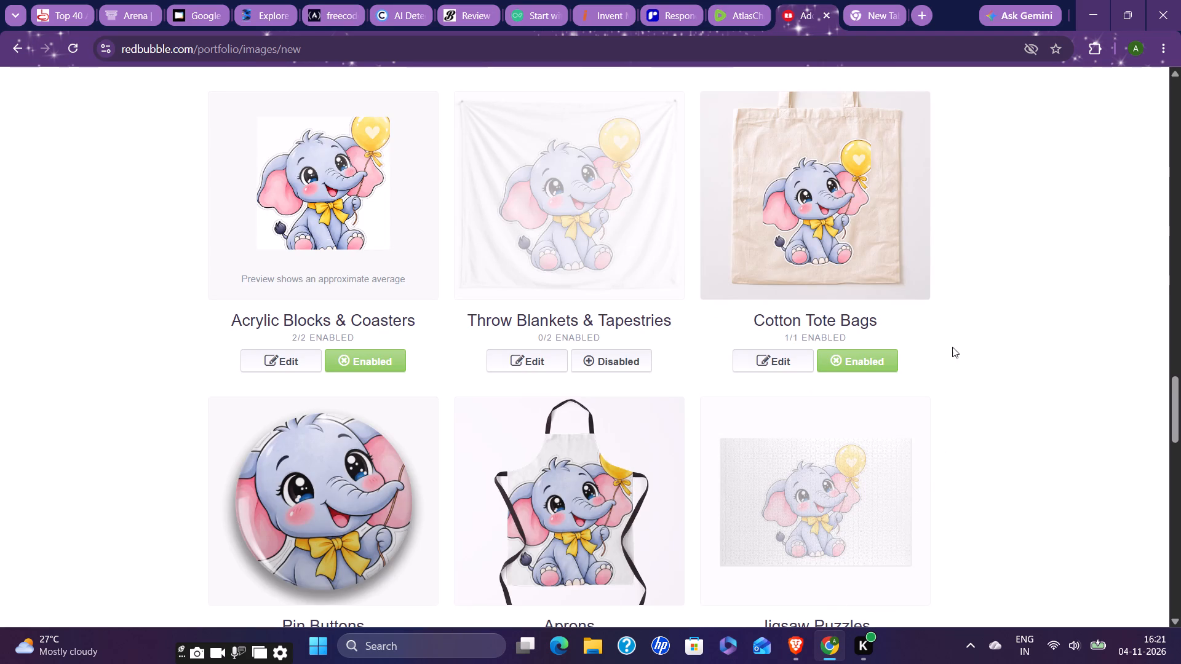
Open Mugs for editing and make the middle mug preview, showing the area between the two elephants, the default view.
{"action": "scroll", "coordinate": [992, 277], "scroll_direction": "up", "scroll_amount": 3}
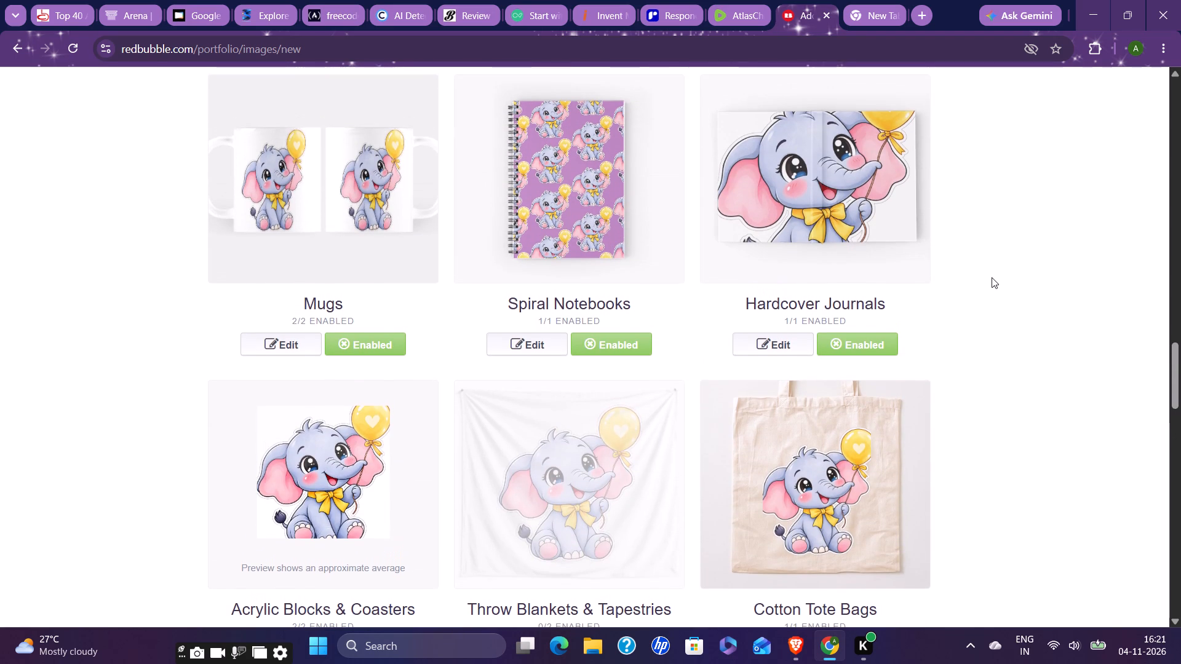
{"action": "scroll", "coordinate": [968, 288], "scroll_direction": "up", "scroll_amount": 1}
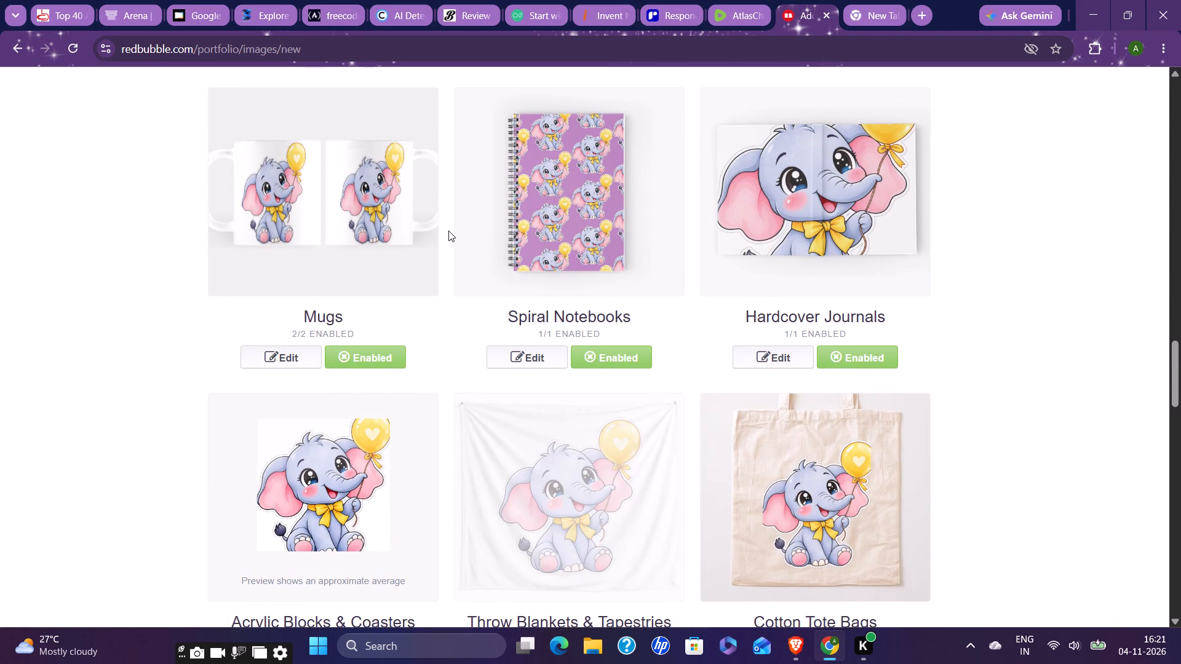
{"action": "left_click", "coordinate": [402, 230]}
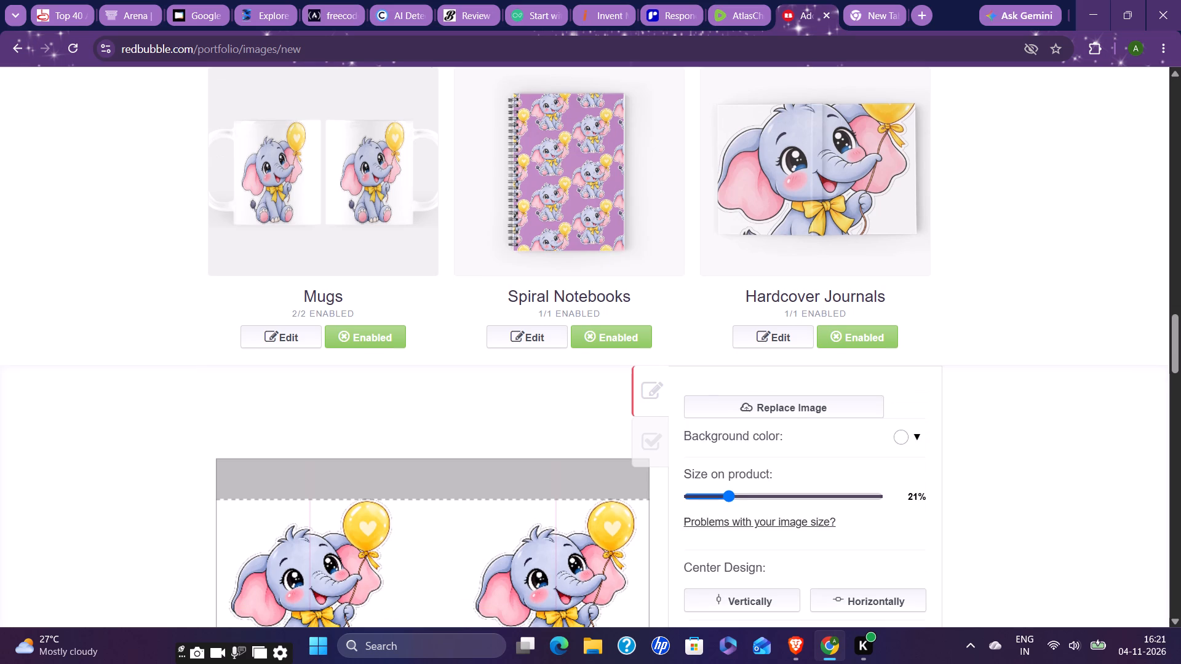
{"action": "scroll", "coordinate": [924, 419], "scroll_direction": "down", "scroll_amount": 3}
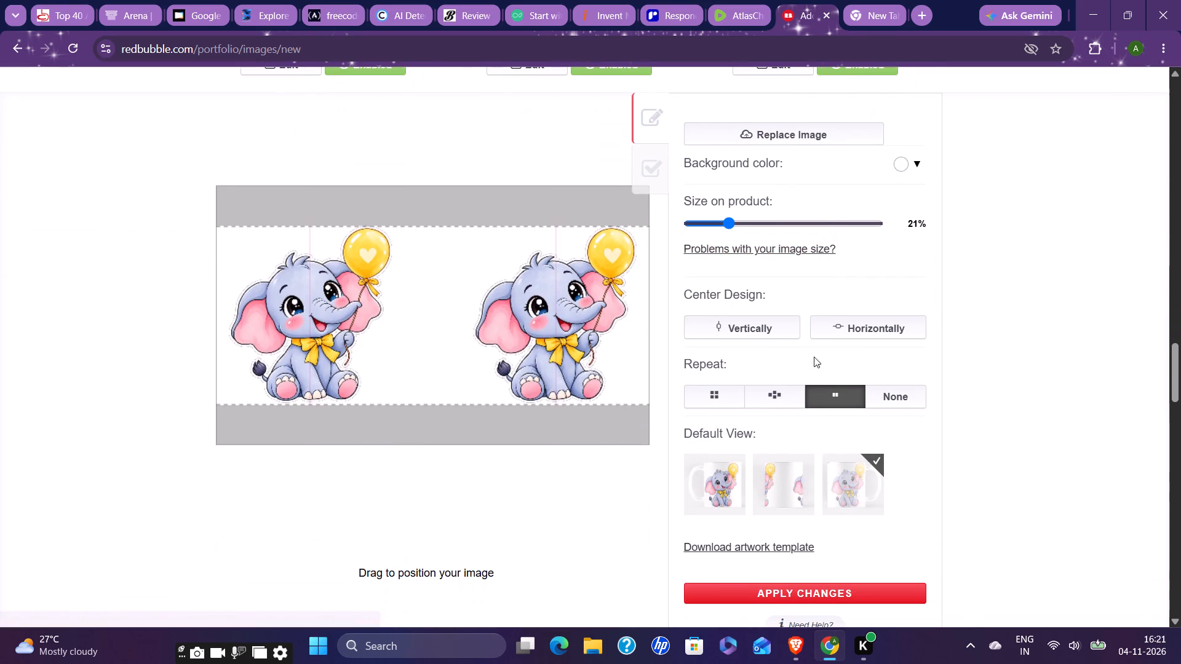
{"action": "scroll", "coordinate": [1076, 350], "scroll_direction": "down", "scroll_amount": 1}
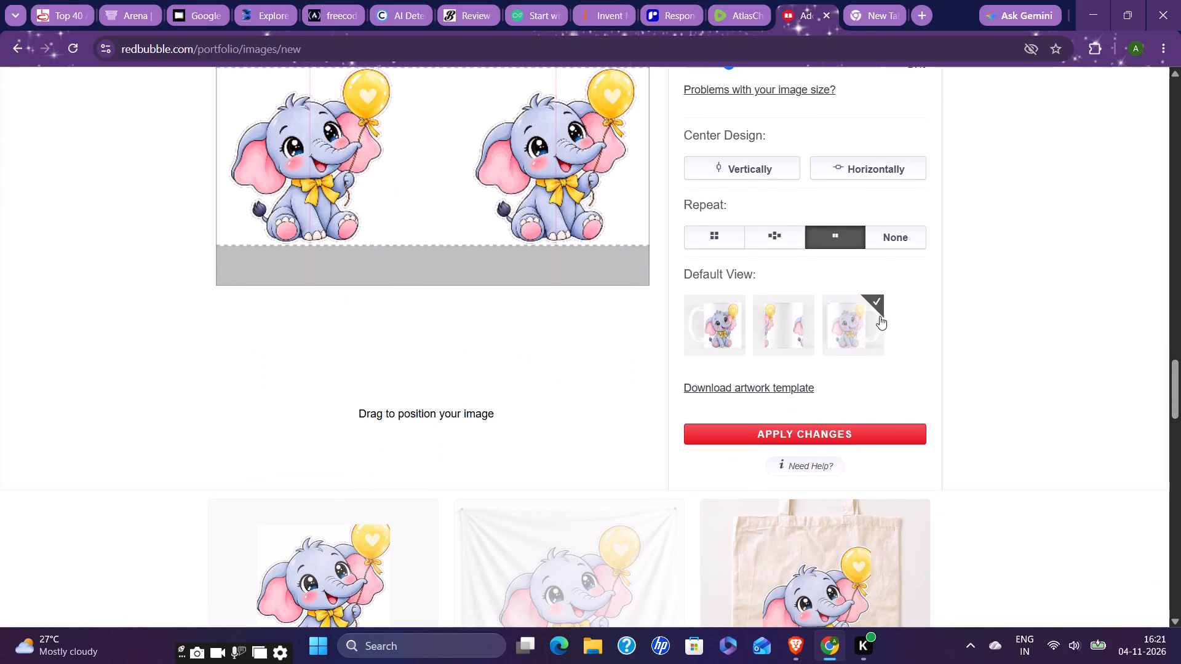
{"action": "left_click", "coordinate": [786, 329]}
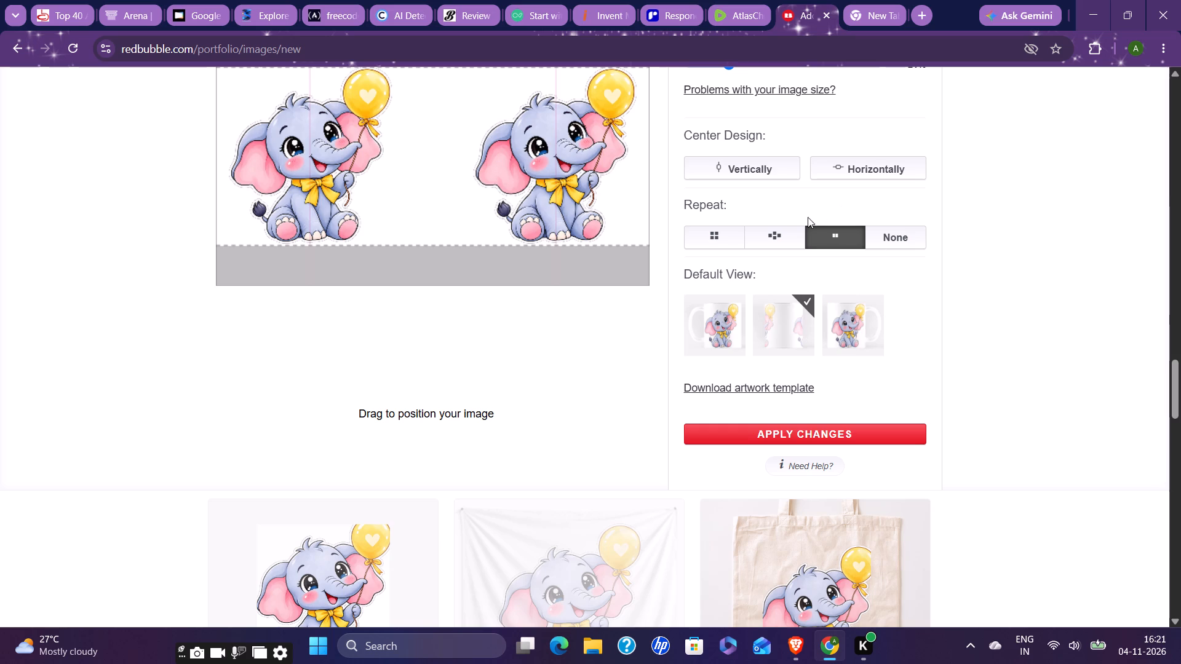
Set the Mugs artwork to the offset repeat pattern on a soft purple #b66fb8 background and apply the changes.
{"action": "left_click", "coordinate": [774, 239]}
{"action": "scroll", "coordinate": [1018, 258], "scroll_direction": "up", "scroll_amount": 1}
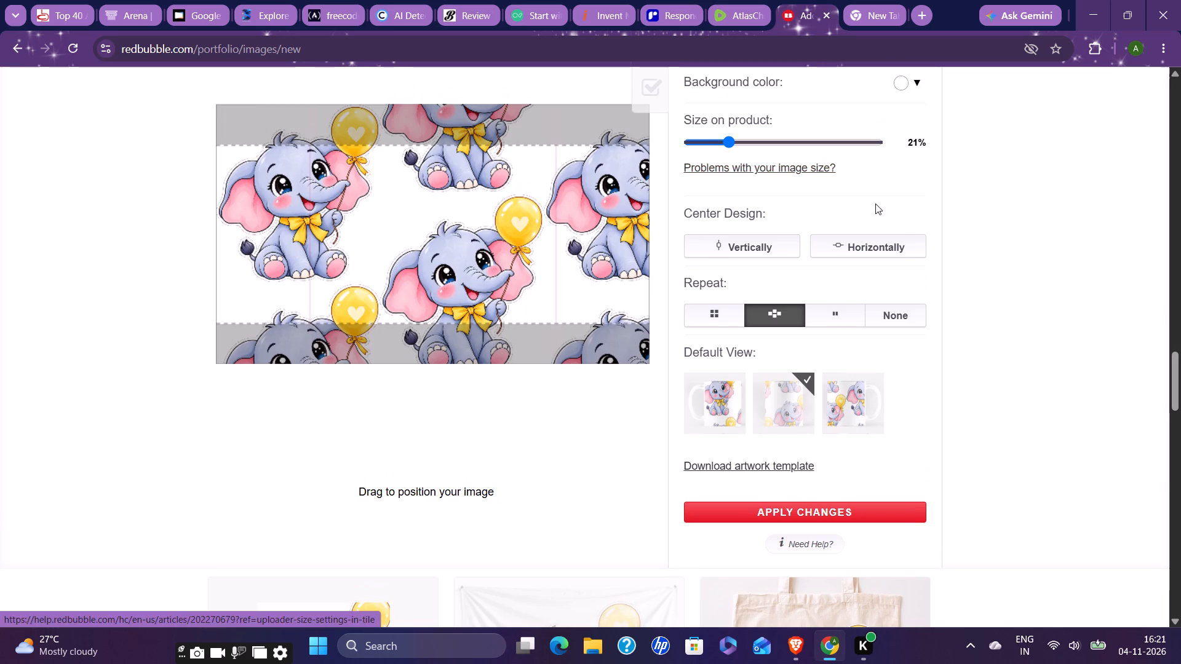
{"action": "scroll", "coordinate": [912, 277], "scroll_direction": "up", "scroll_amount": 1}
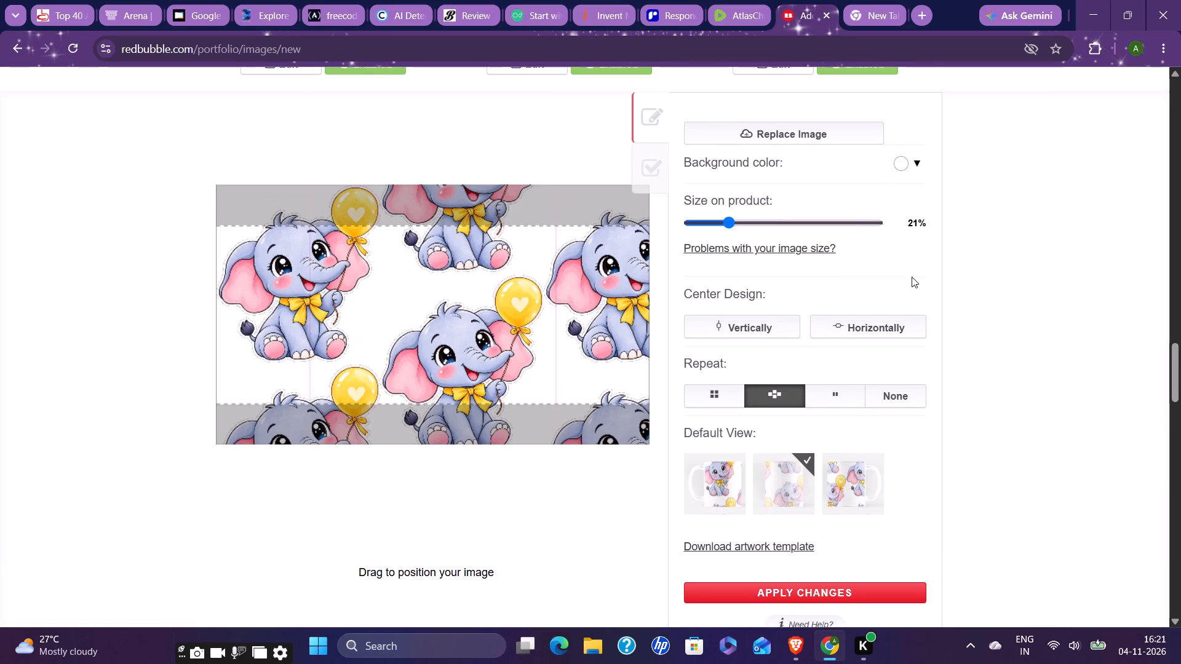
{"action": "left_click", "coordinate": [910, 163]}
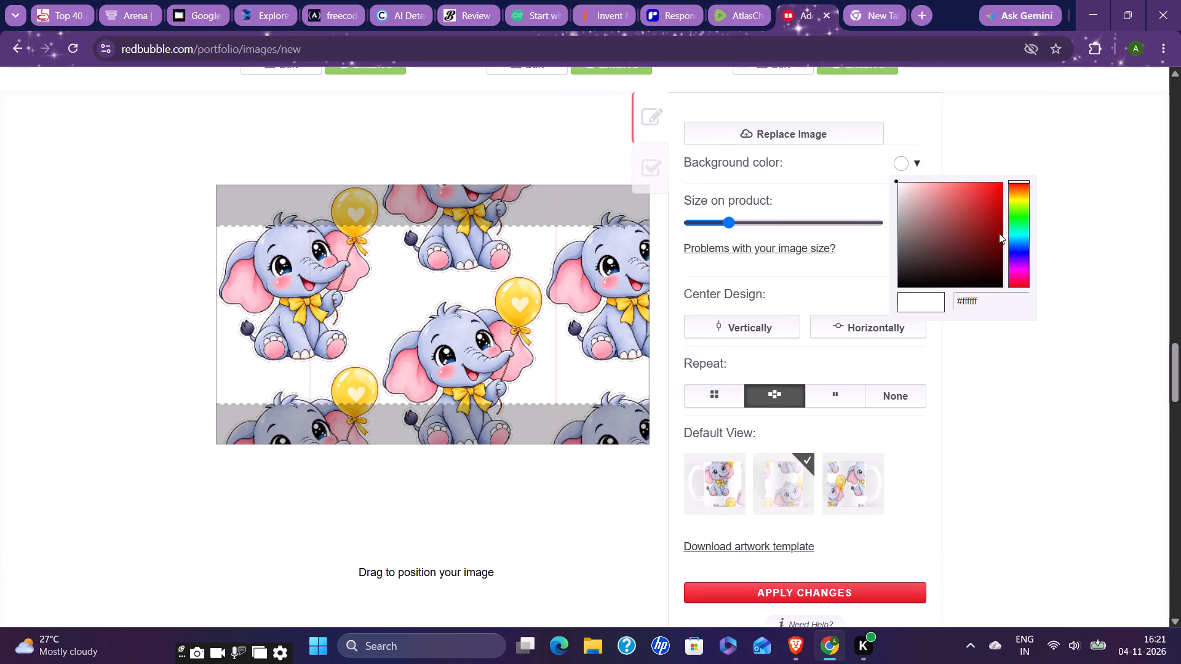
{"action": "left_click", "coordinate": [1014, 269]}
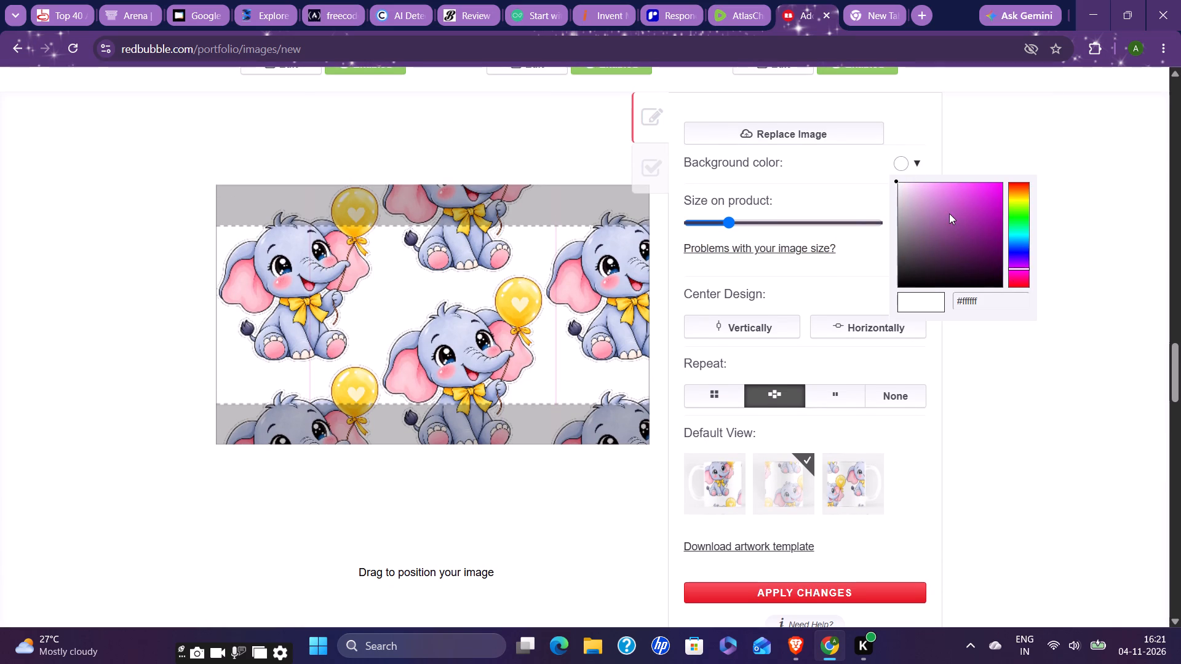
{"action": "left_click", "coordinate": [949, 213]}
{"action": "left_click_drag", "start_coordinate": [949, 213], "coordinate": [940, 199]}
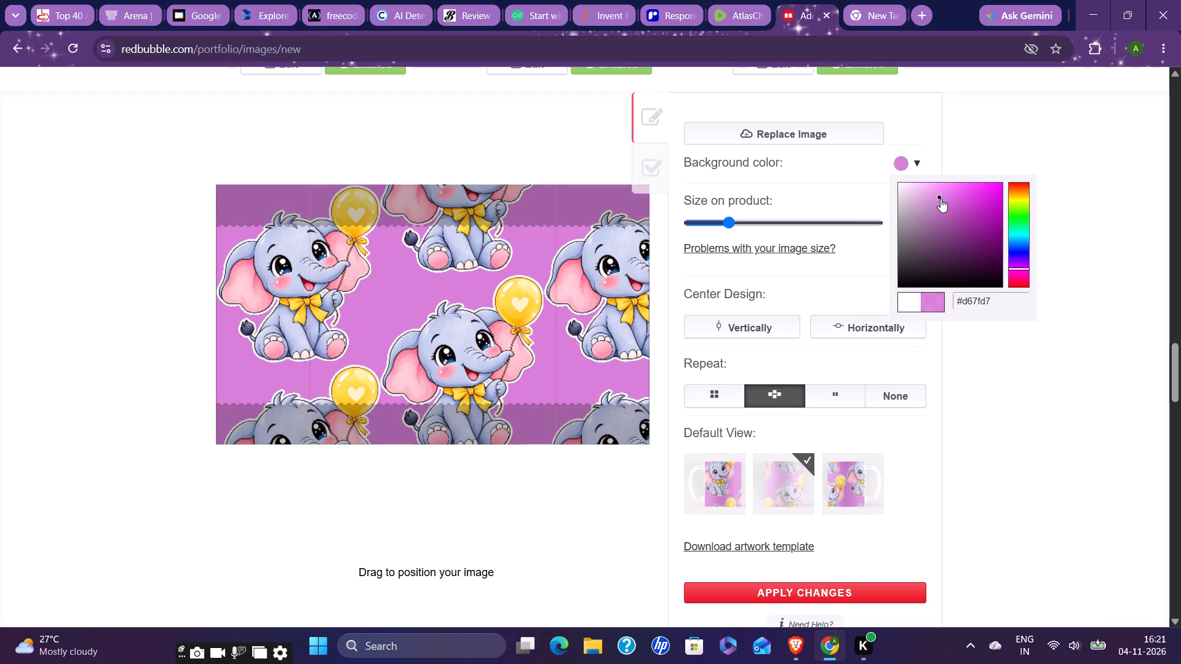
{"action": "left_click_drag", "start_coordinate": [940, 199], "coordinate": [945, 206]}
{"action": "left_click_drag", "start_coordinate": [945, 206], "coordinate": [939, 212]}
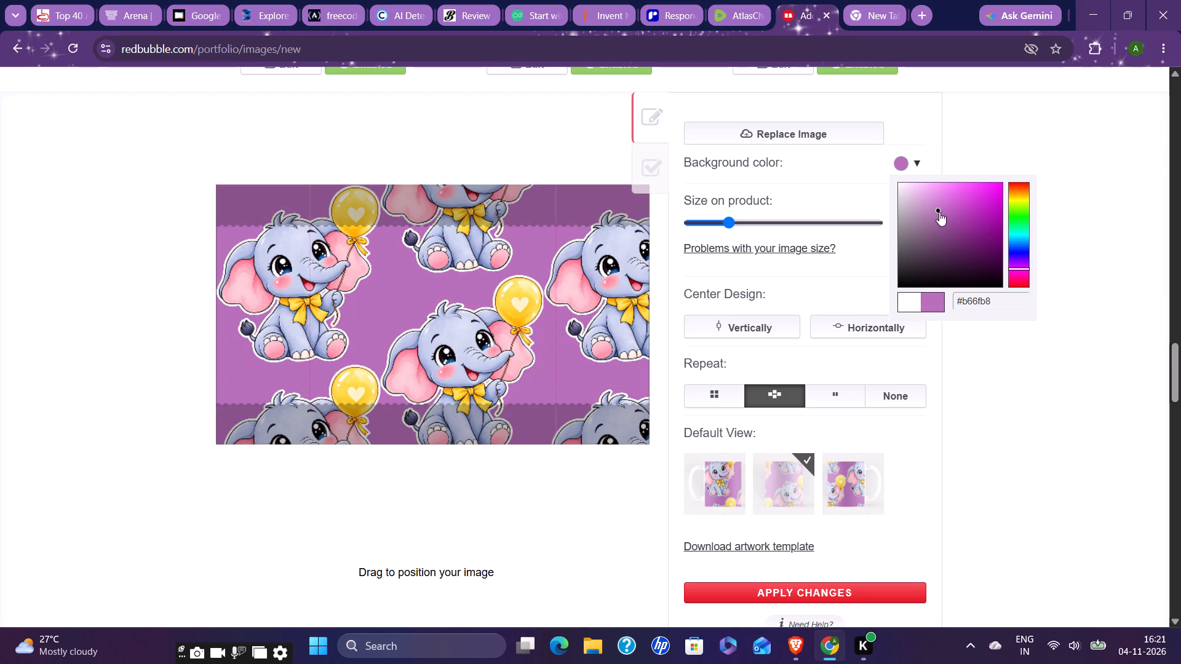
{"action": "scroll", "coordinate": [1012, 468], "scroll_direction": "down", "scroll_amount": 2}
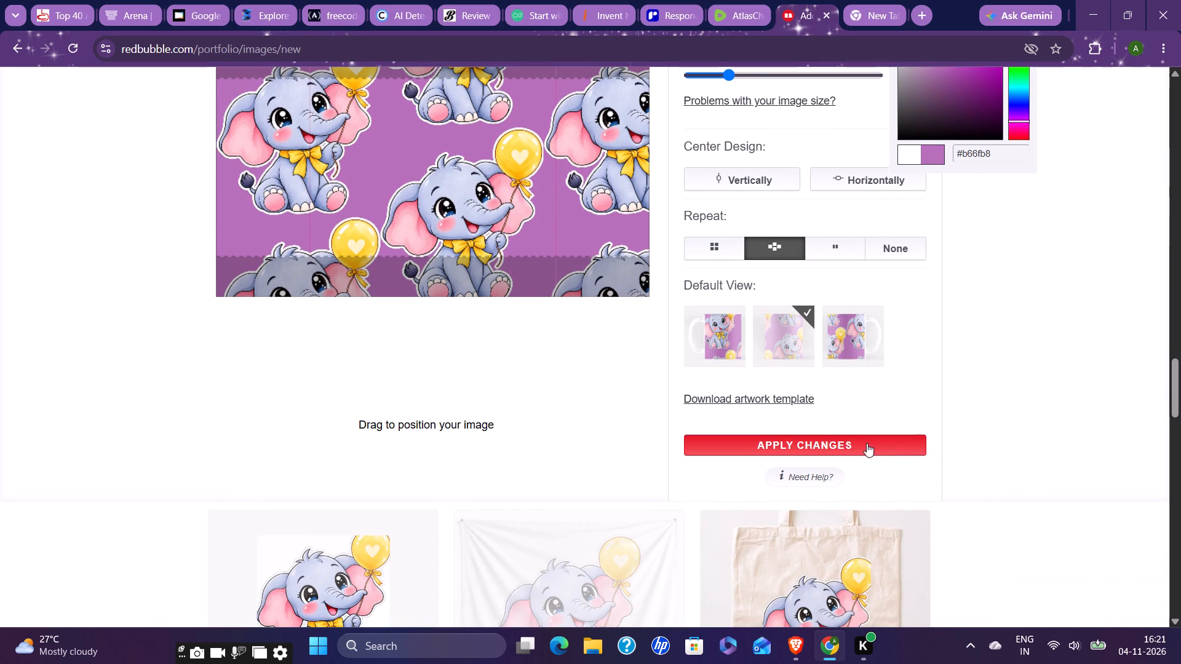
{"action": "left_click", "coordinate": [848, 446]}
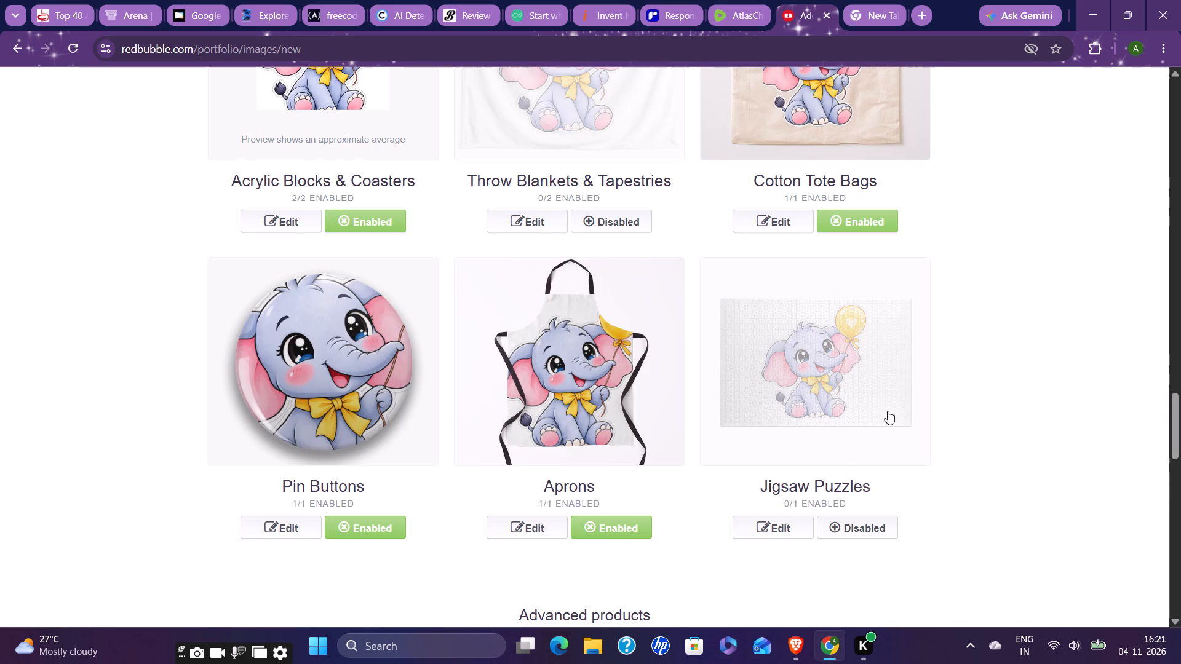
Open Hardcover Journals for editing, choose the offset grid pattern and scale the elephant artwork to 24%.
{"action": "scroll", "coordinate": [960, 341], "scroll_direction": "up", "scroll_amount": 4}
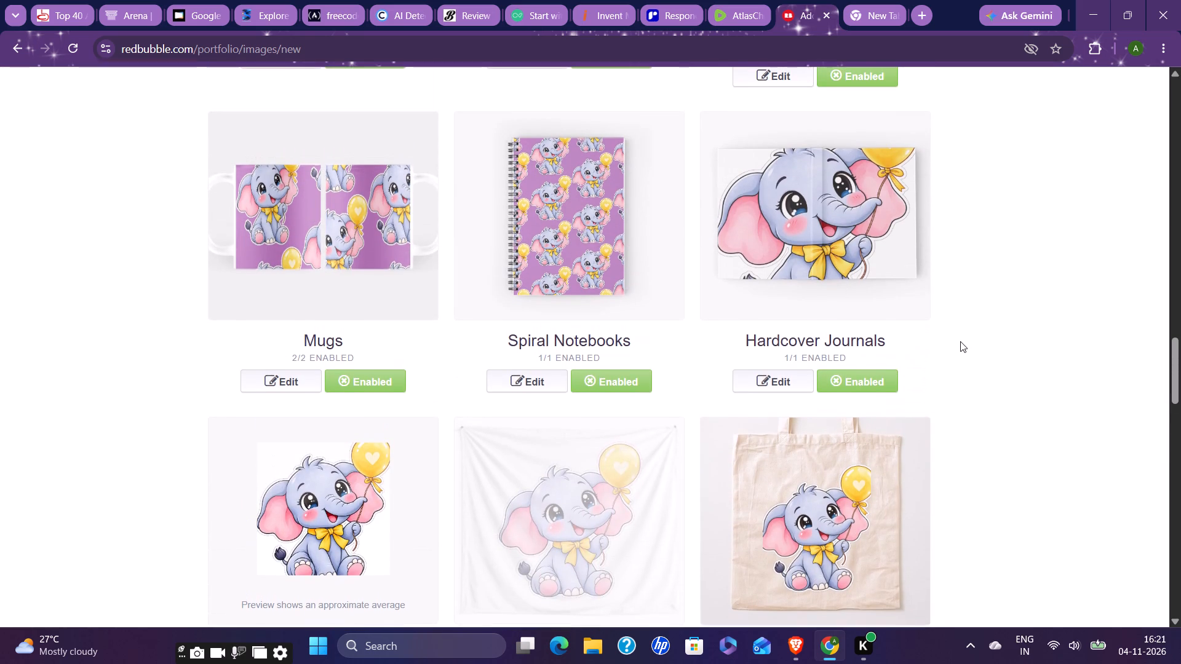
{"action": "scroll", "coordinate": [960, 341], "scroll_direction": "up", "scroll_amount": 1}
{"action": "scroll", "coordinate": [960, 341], "scroll_direction": "down", "scroll_amount": 1}
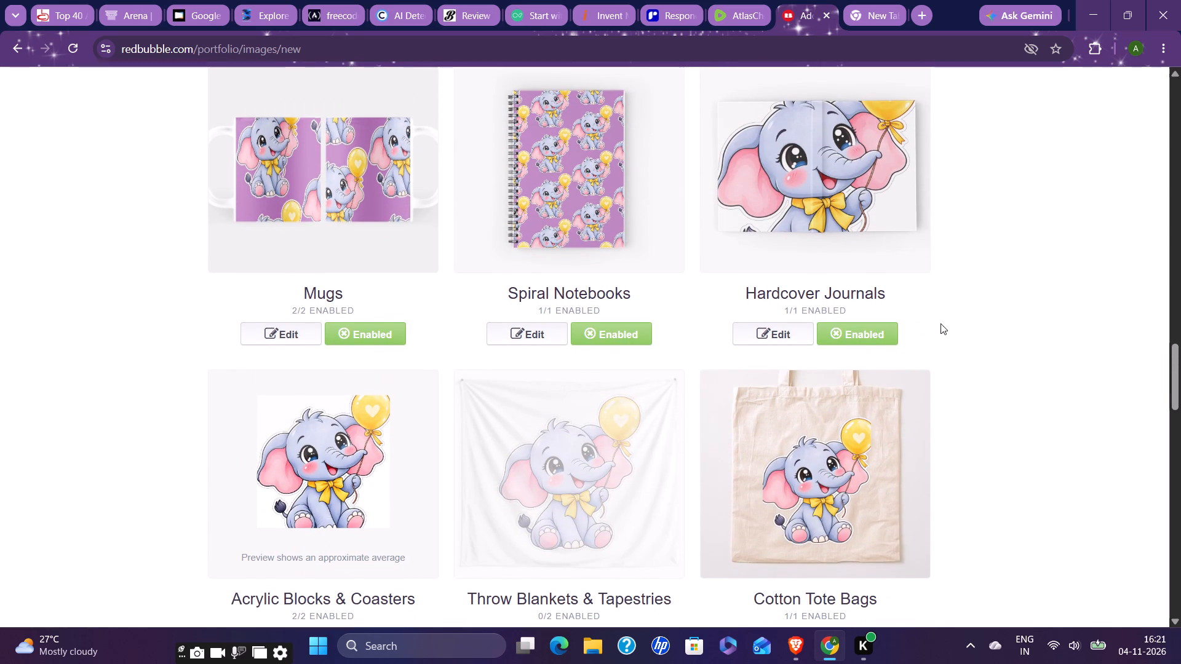
{"action": "scroll", "coordinate": [936, 316], "scroll_direction": "down", "scroll_amount": 1}
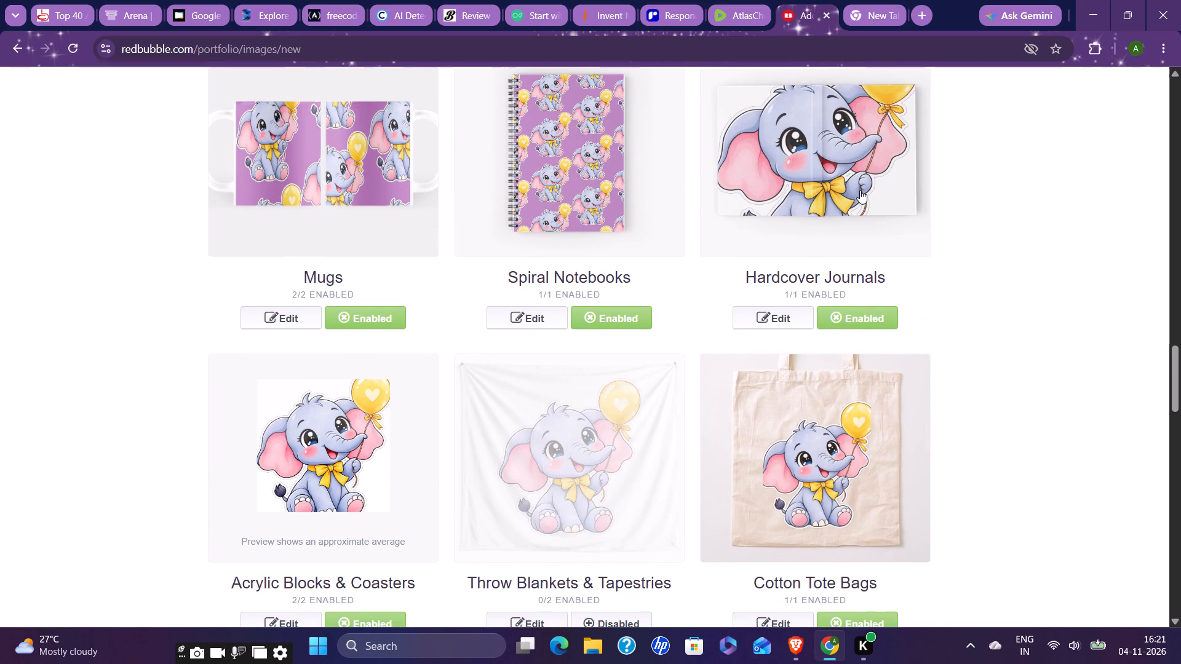
{"action": "left_click", "coordinate": [860, 190]}
{"action": "scroll", "coordinate": [936, 328], "scroll_direction": "down", "scroll_amount": 4}
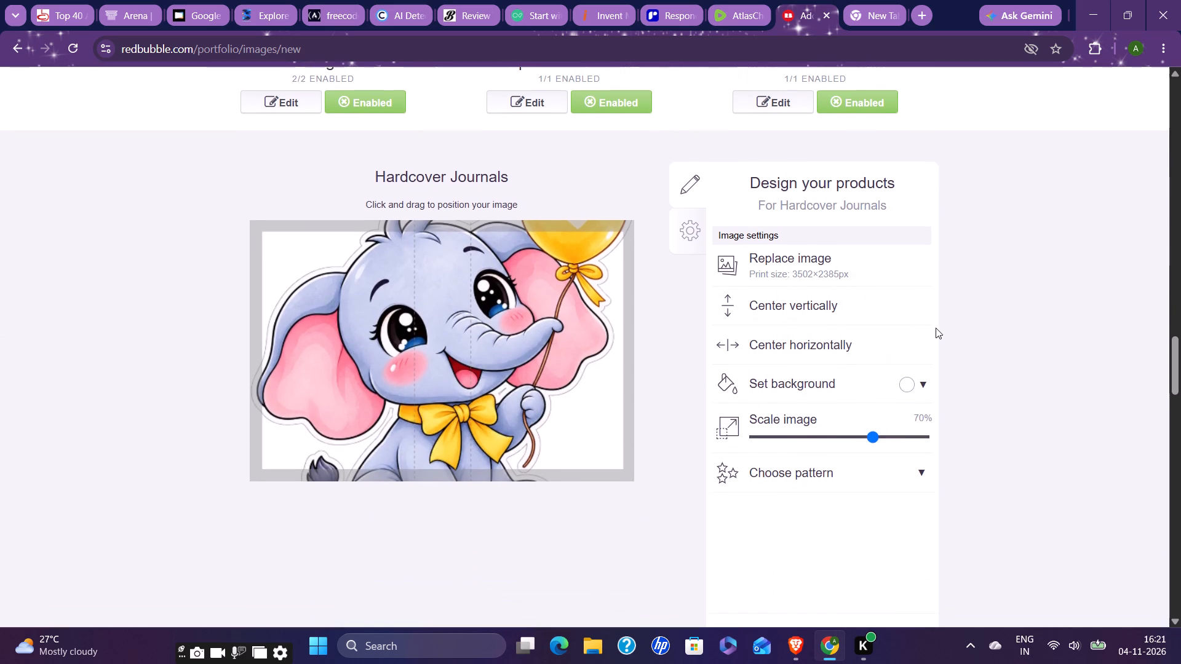
{"action": "left_click", "coordinate": [864, 476]}
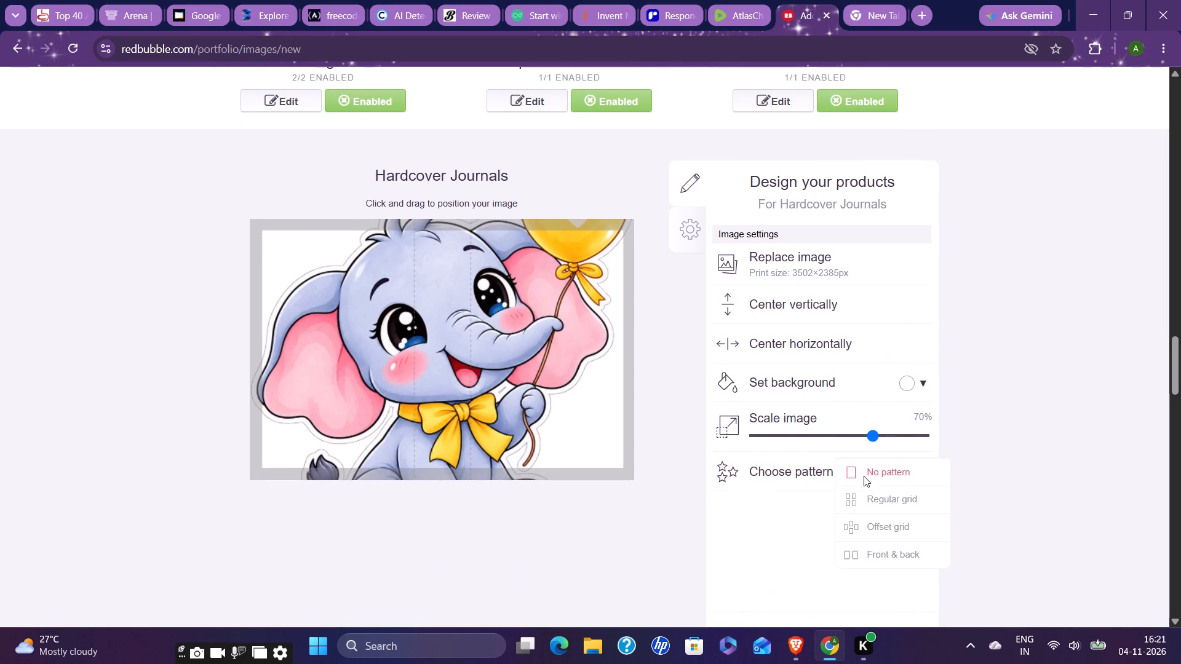
{"action": "left_click", "coordinate": [884, 526]}
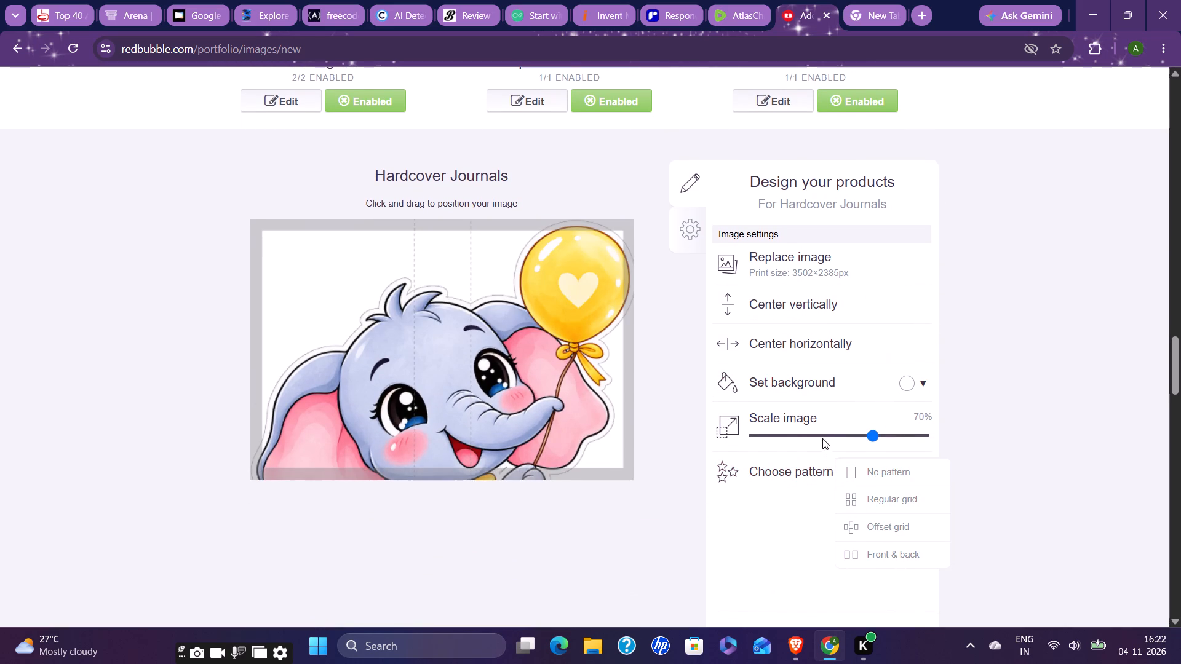
{"action": "left_click", "coordinate": [824, 432]}
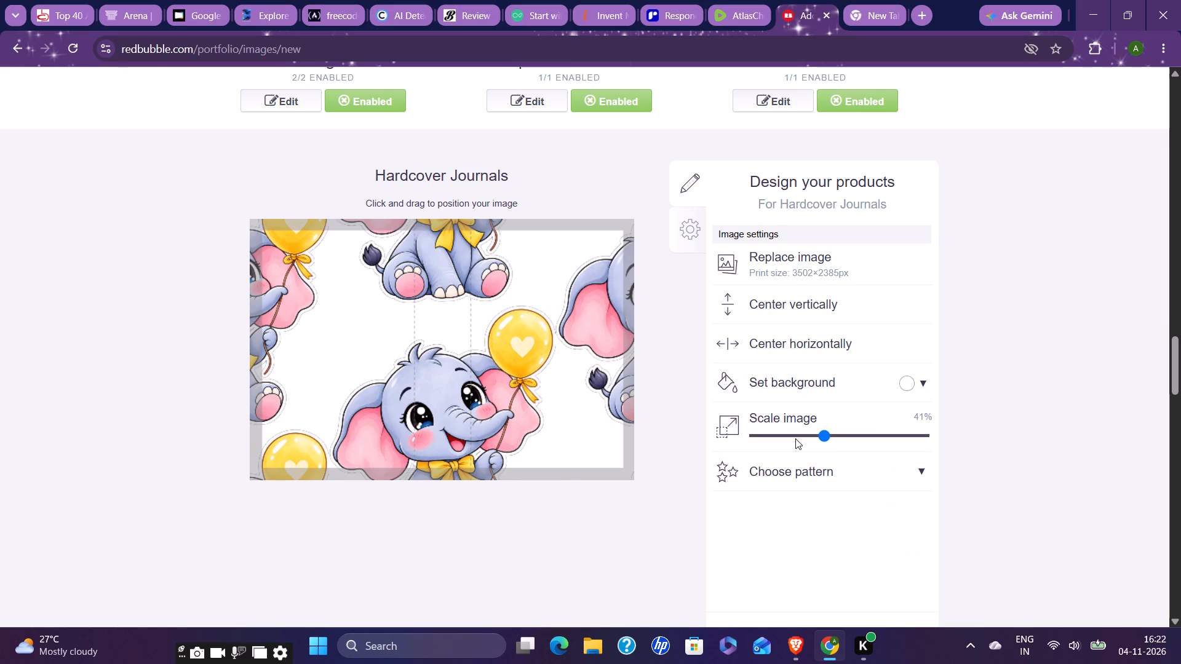
{"action": "left_click", "coordinate": [795, 438]}
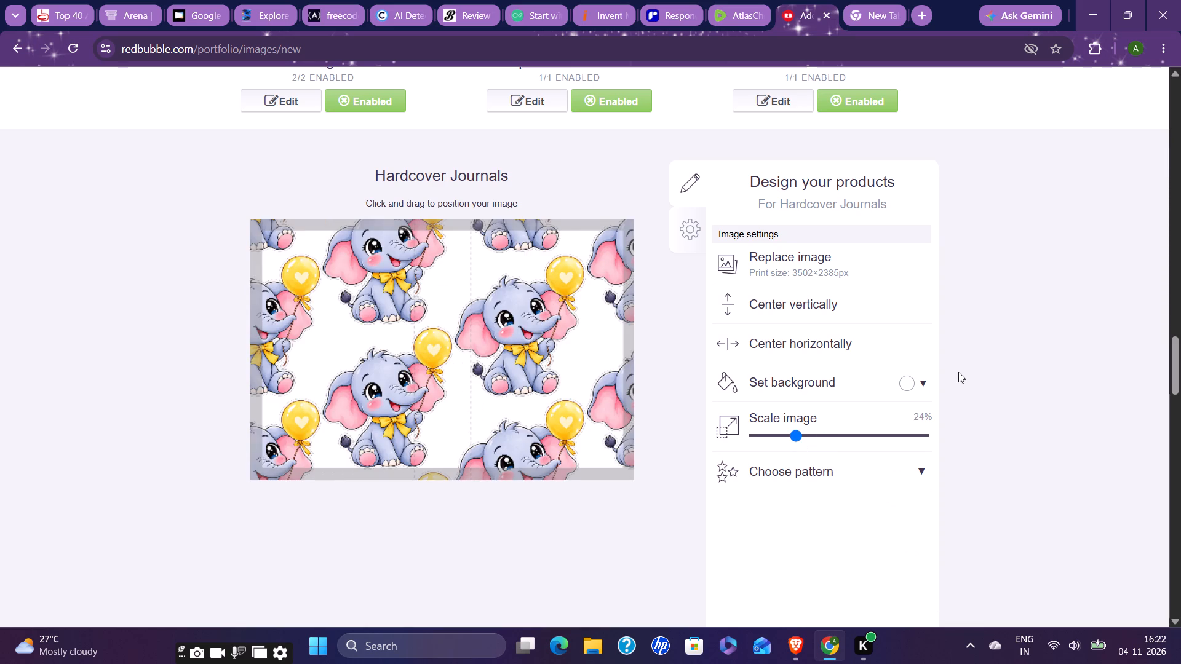
Set the Hardcover Journals background to soft purple #c374c8 and apply the changes.
{"action": "left_click", "coordinate": [916, 388]}
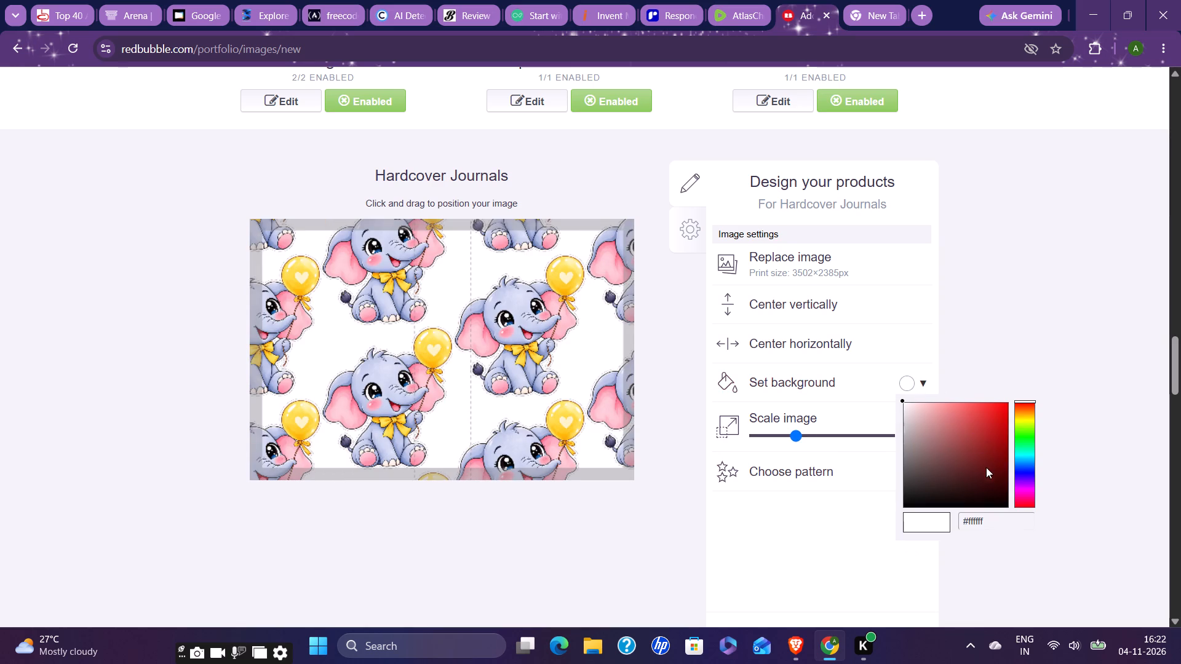
{"action": "left_click", "coordinate": [1017, 487]}
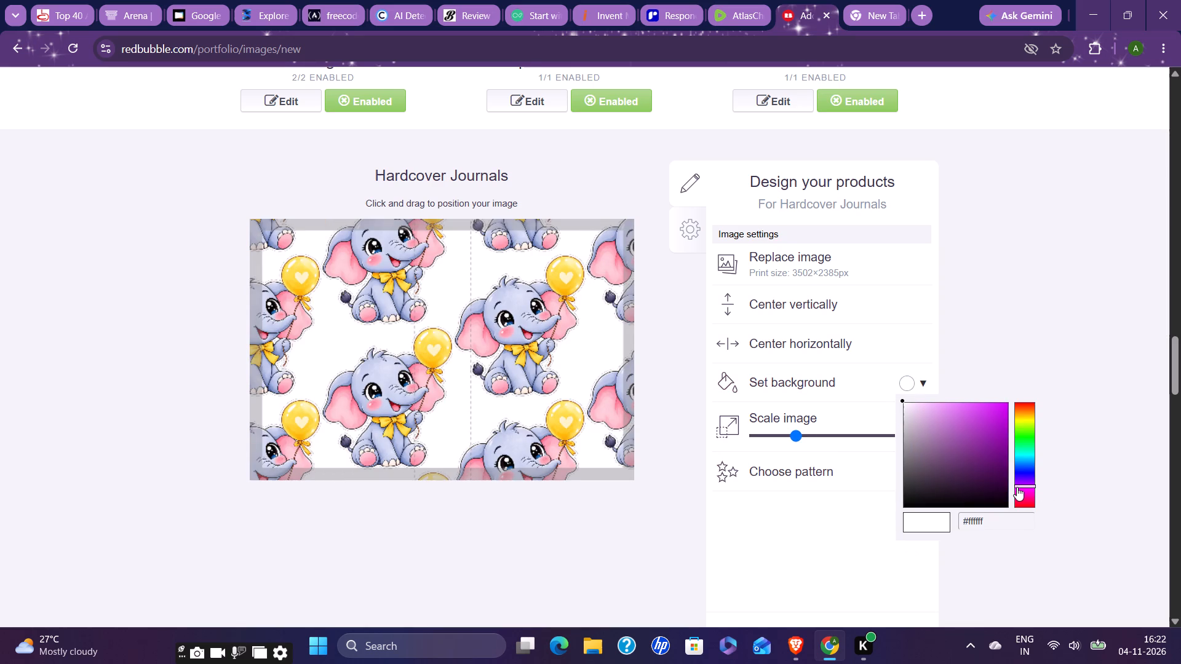
{"action": "left_click_drag", "start_coordinate": [1017, 487], "coordinate": [1023, 488]}
{"action": "left_click", "coordinate": [1023, 488]}
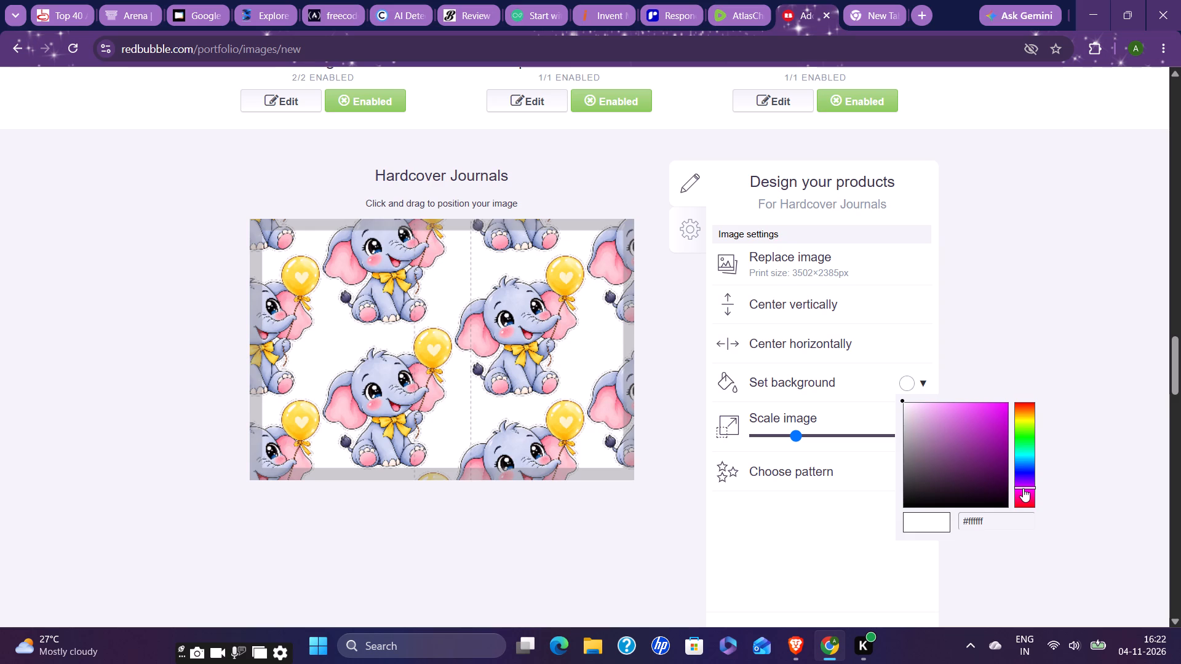
{"action": "left_click", "coordinate": [947, 441]}
{"action": "left_click_drag", "start_coordinate": [947, 441], "coordinate": [947, 424]}
{"action": "scroll", "coordinate": [787, 550], "scroll_direction": "down", "scroll_amount": 1}
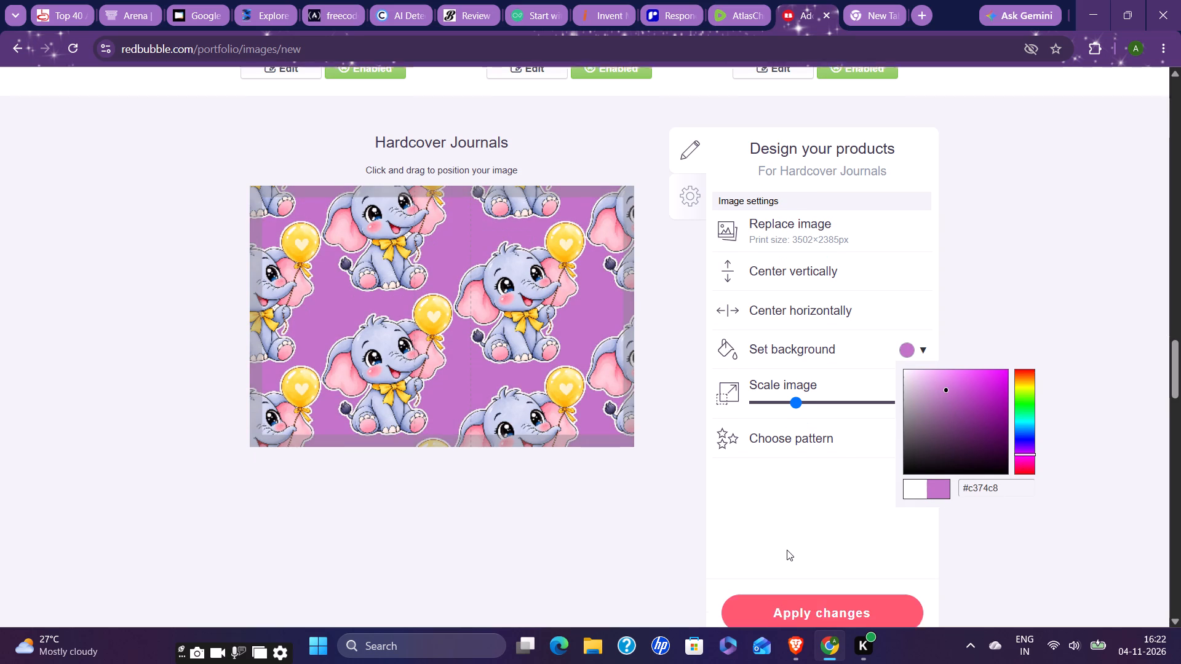
{"action": "scroll", "coordinate": [787, 550], "scroll_direction": "down", "scroll_amount": 1}
{"action": "left_click", "coordinate": [844, 505]}
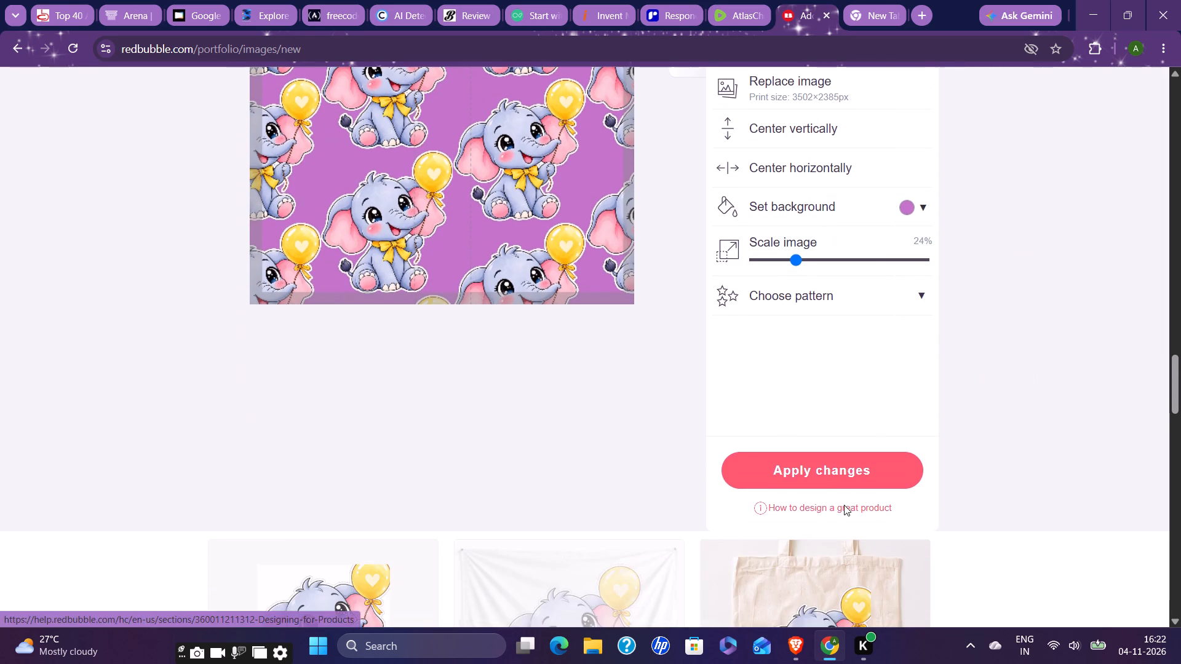
Open Acrylic Blocks & Coasters for editing and choose the offset grid pattern.
{"action": "scroll", "coordinate": [645, 460], "scroll_direction": "up", "scroll_amount": 3}
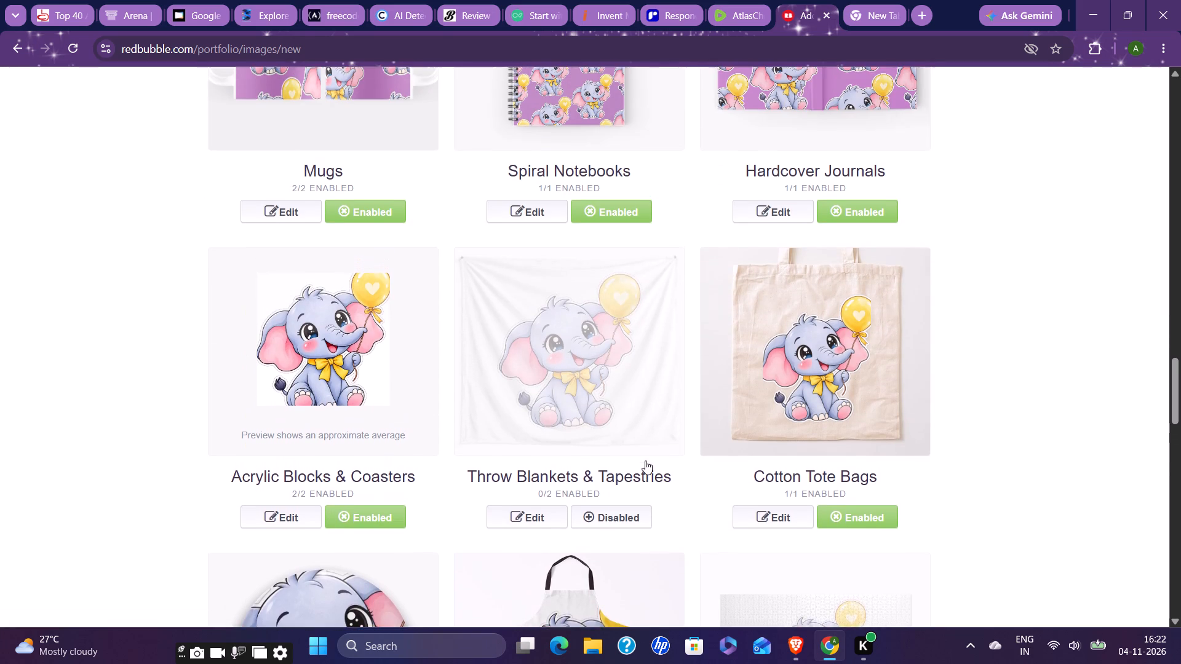
{"action": "scroll", "coordinate": [645, 460], "scroll_direction": "up", "scroll_amount": 2}
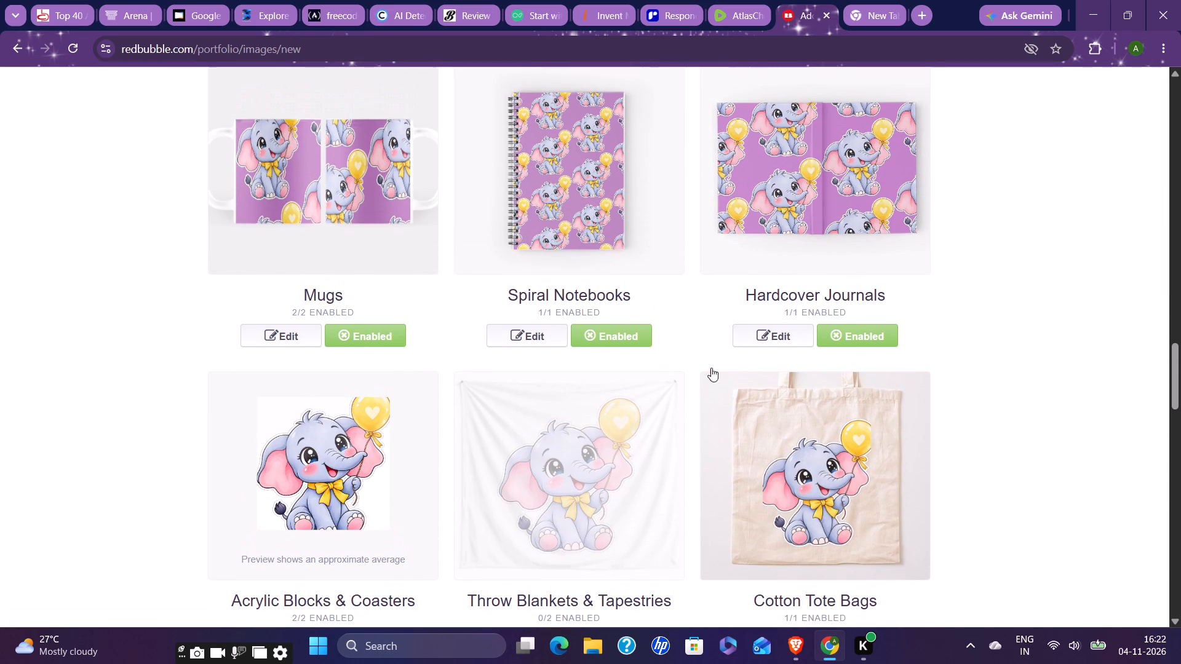
{"action": "scroll", "coordinate": [758, 330], "scroll_direction": "down", "scroll_amount": 2}
{"action": "scroll", "coordinate": [486, 398], "scroll_direction": "down", "scroll_amount": 1}
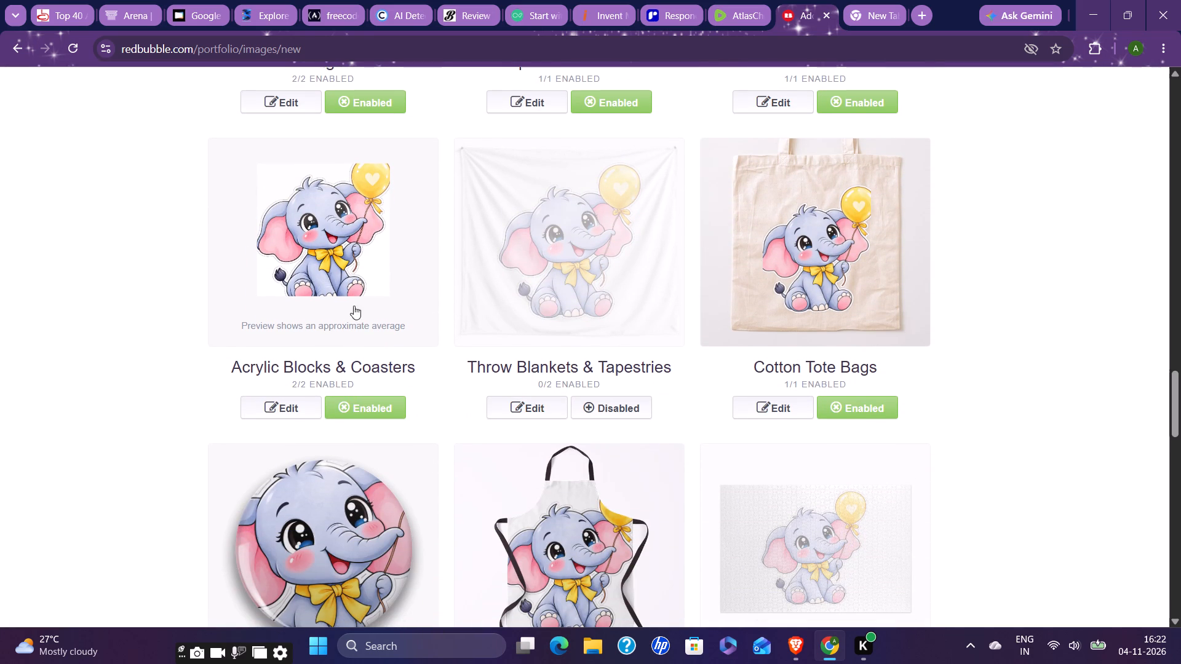
{"action": "left_click", "coordinate": [356, 251]}
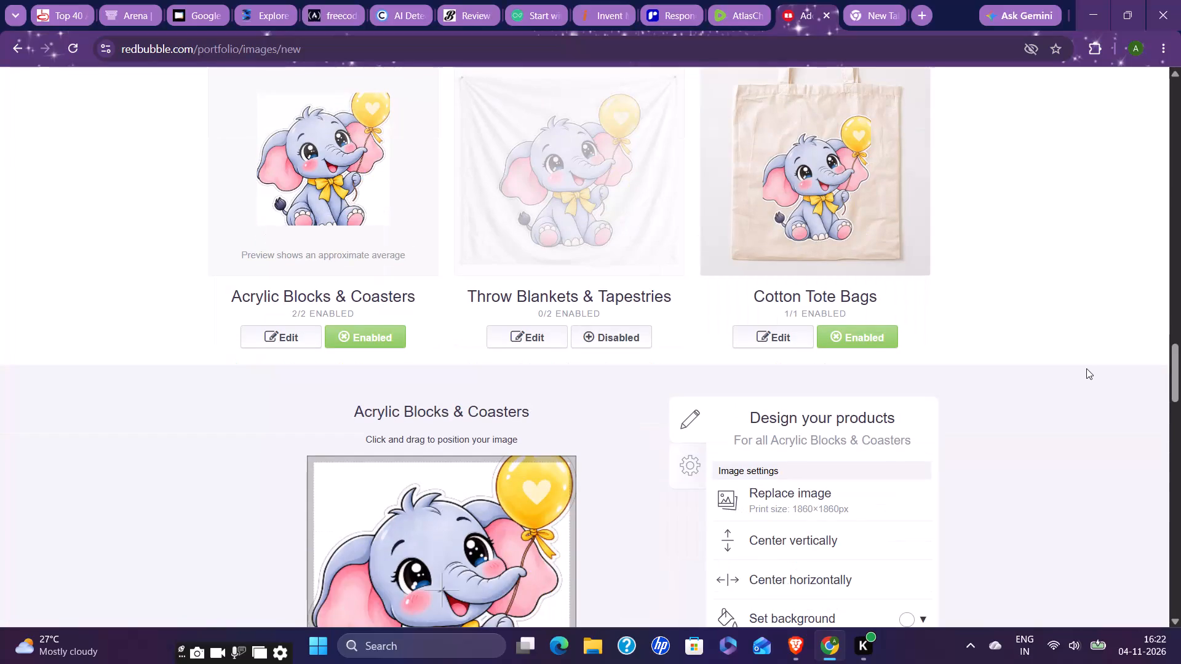
{"action": "scroll", "coordinate": [1086, 368], "scroll_direction": "down", "scroll_amount": 4}
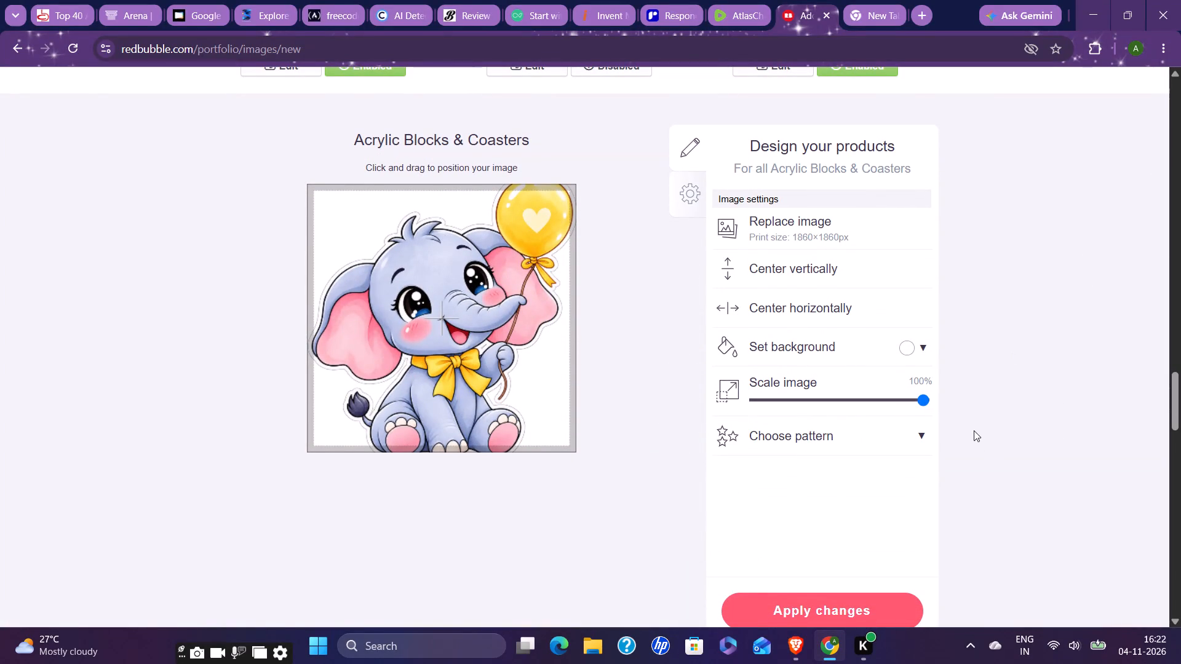
{"action": "scroll", "coordinate": [993, 435], "scroll_direction": "down", "scroll_amount": 1}
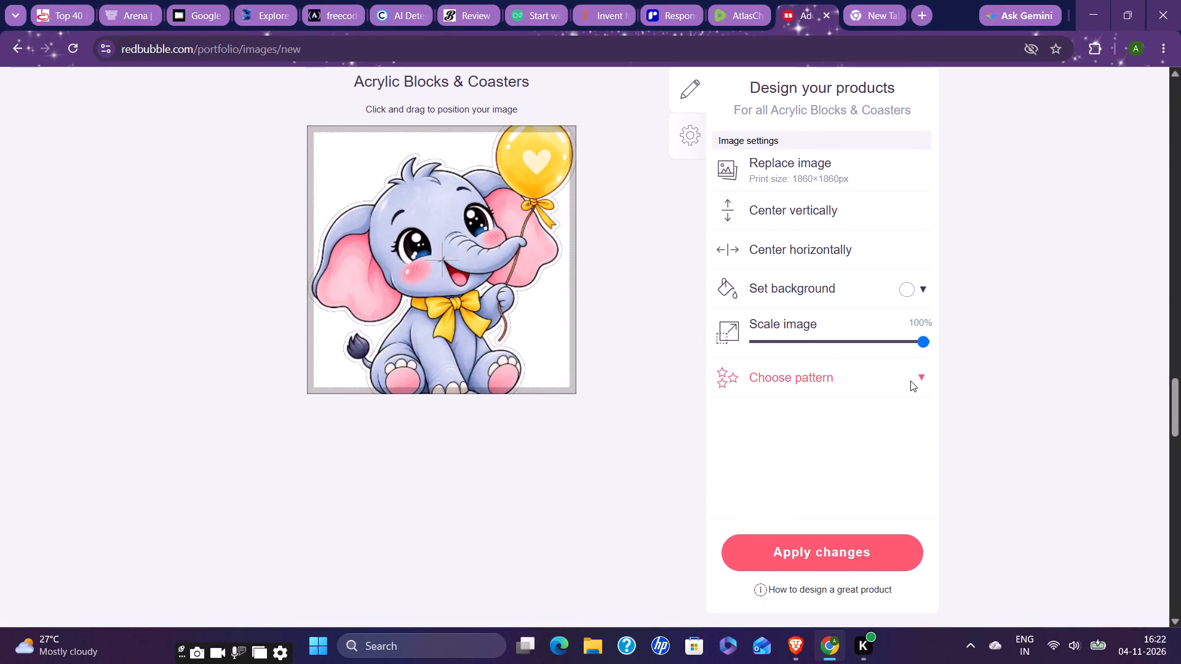
{"action": "left_click", "coordinate": [910, 381]}
{"action": "left_click", "coordinate": [878, 434]}
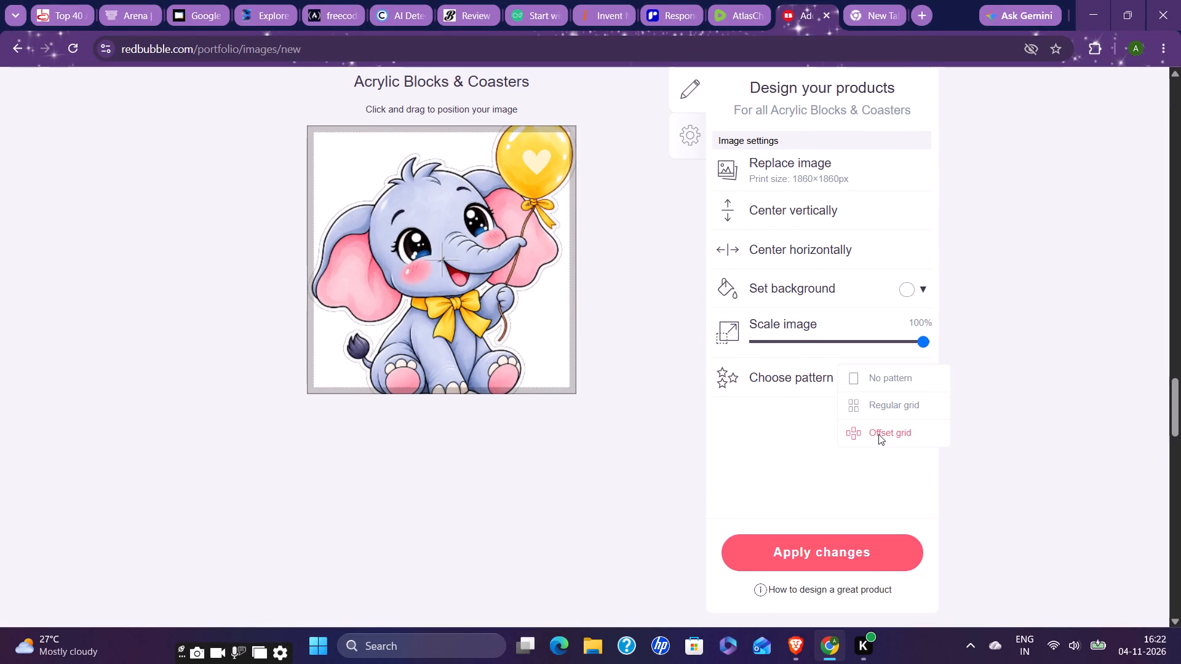
Scale the Acrylic Blocks & Coasters artwork to 45% and apply the changes.
{"action": "left_click", "coordinate": [817, 341]}
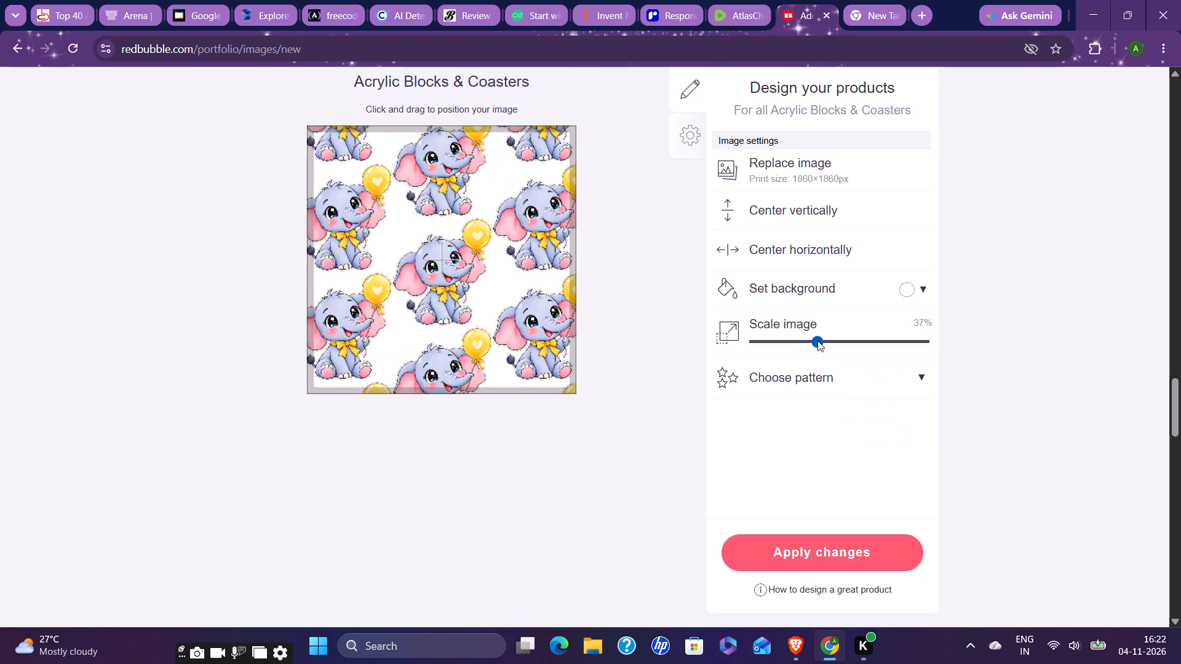
{"action": "left_click_drag", "start_coordinate": [817, 341], "coordinate": [825, 329]}
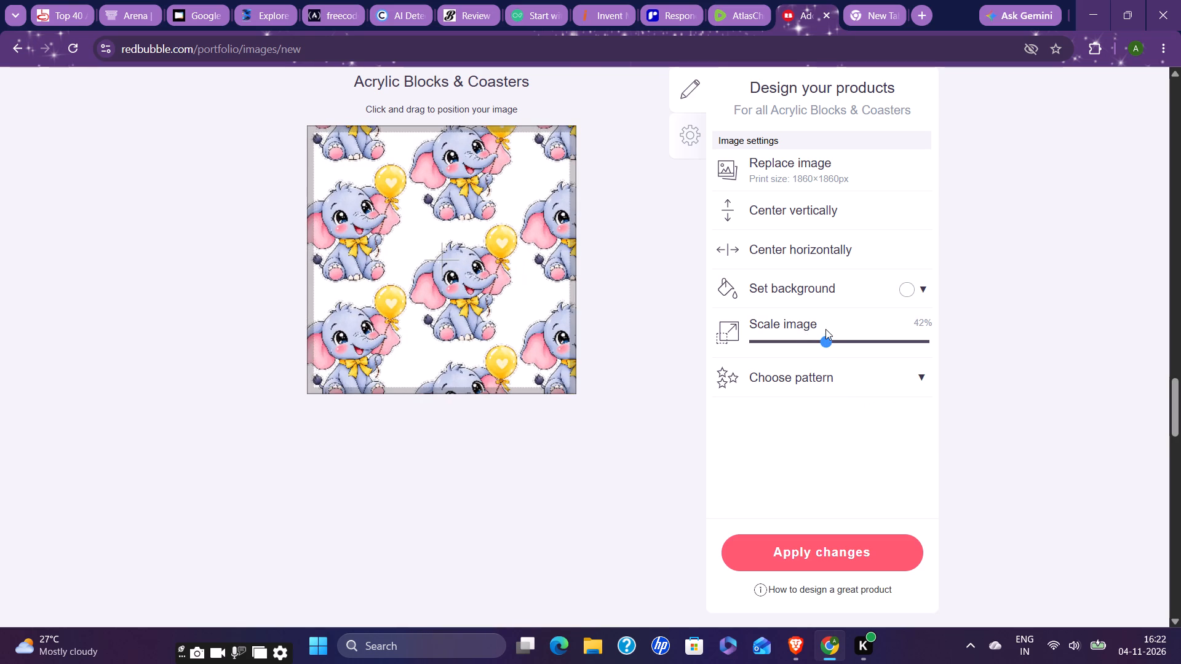
{"action": "left_click_drag", "start_coordinate": [825, 329], "coordinate": [830, 323]}
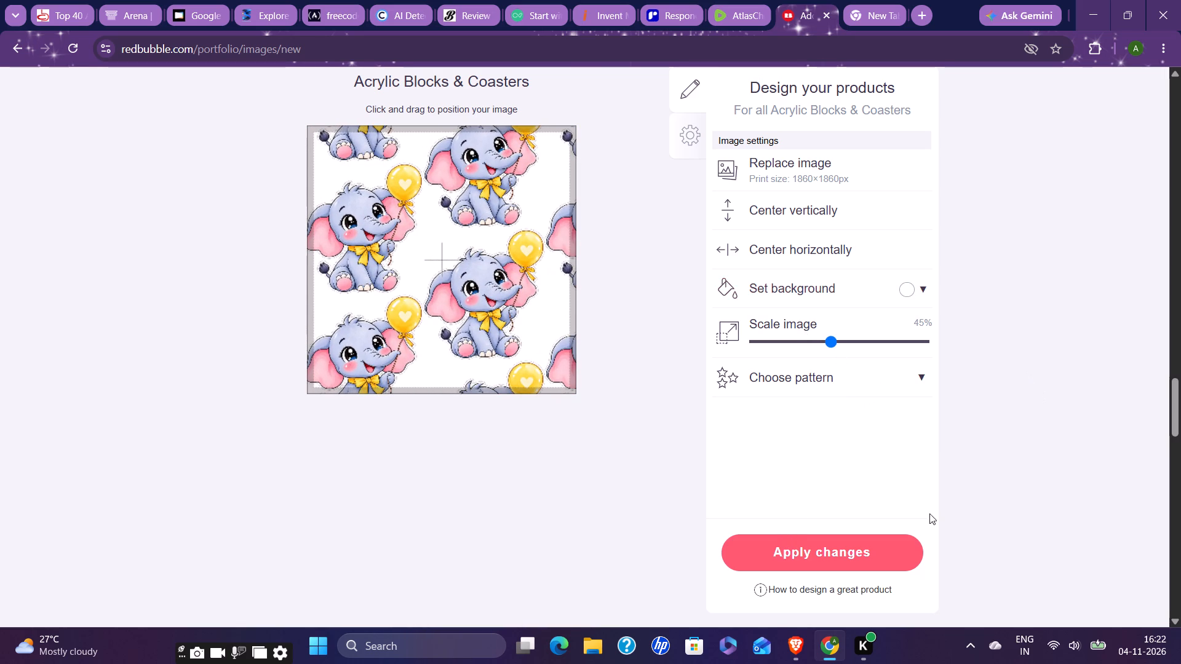
{"action": "left_click", "coordinate": [862, 550]}
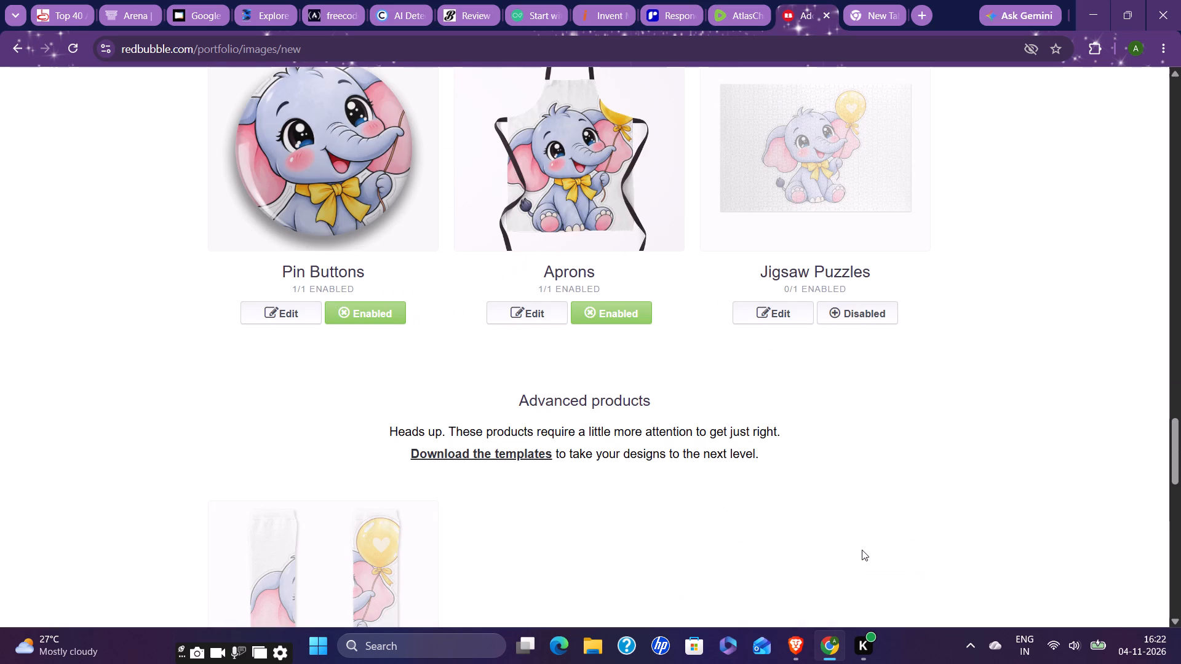
{"action": "scroll", "coordinate": [836, 410], "scroll_direction": "up", "scroll_amount": 5}
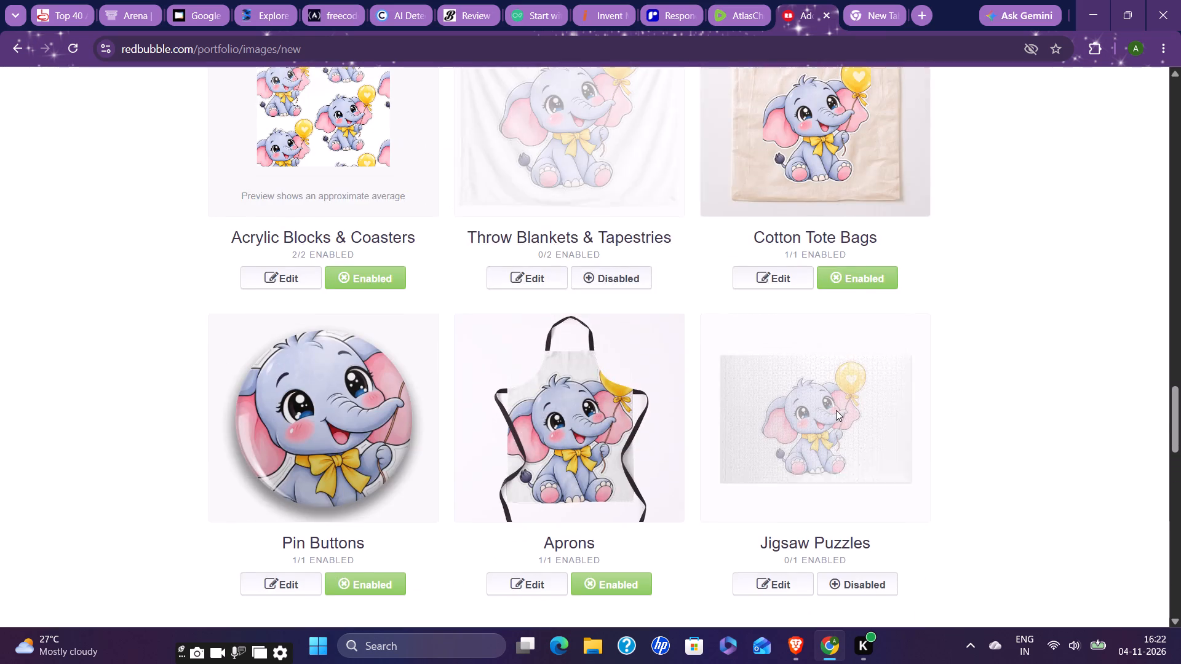
{"action": "scroll", "coordinate": [836, 410], "scroll_direction": "up", "scroll_amount": 2}
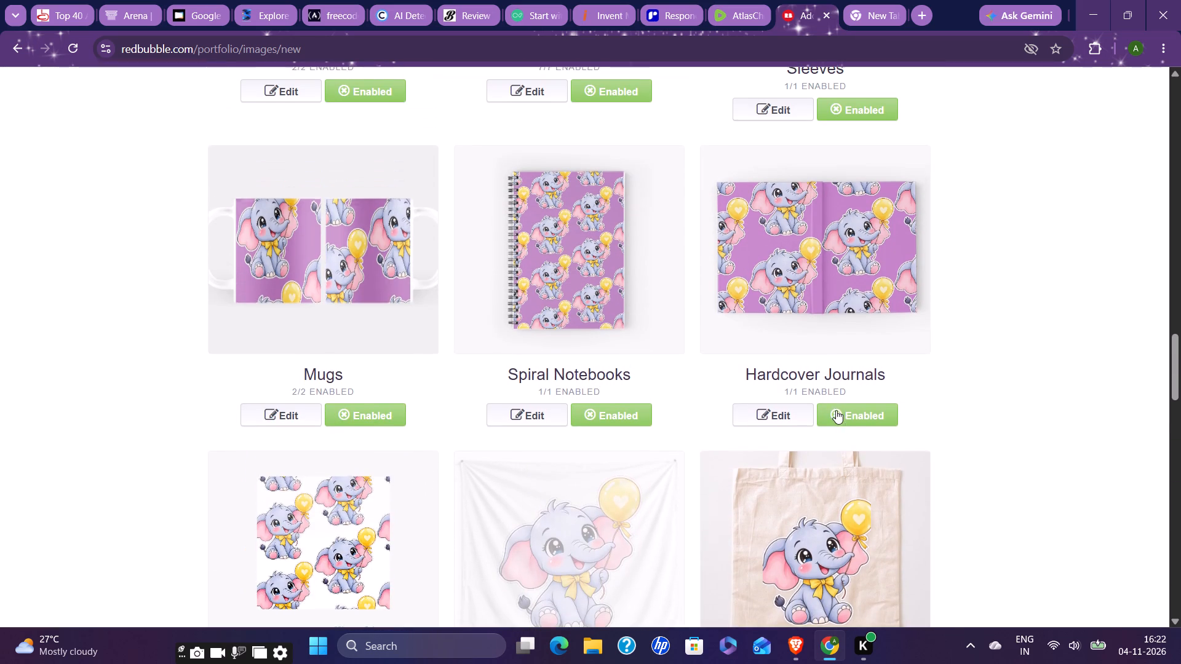
Enable Jigsaw Puzzles and open its design settings.
{"action": "scroll", "coordinate": [836, 410], "scroll_direction": "up", "scroll_amount": 1}
{"action": "scroll", "coordinate": [584, 333], "scroll_direction": "down", "scroll_amount": 2}
{"action": "scroll", "coordinate": [888, 381], "scroll_direction": "down", "scroll_amount": 3}
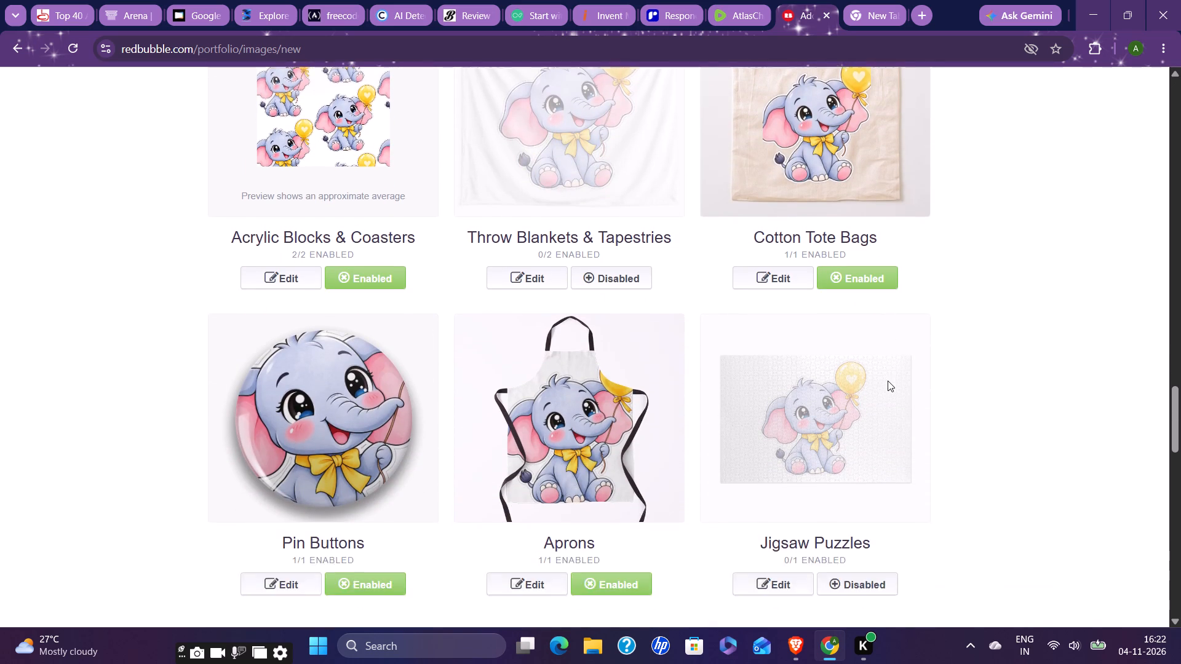
{"action": "scroll", "coordinate": [888, 381], "scroll_direction": "down", "scroll_amount": 2}
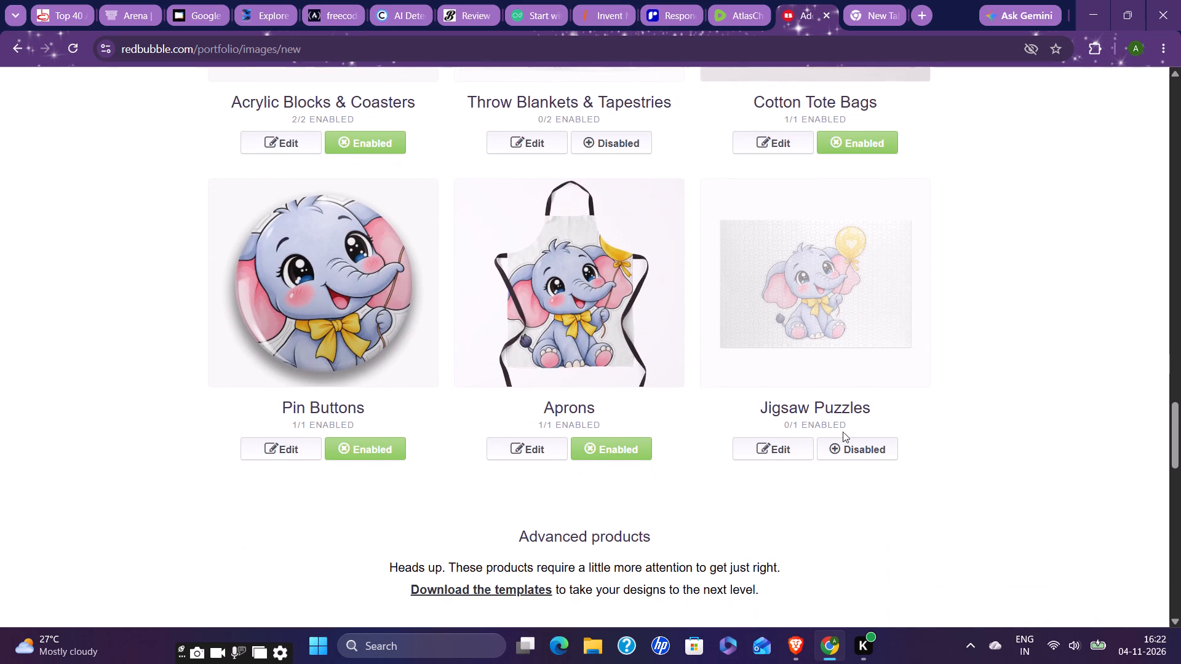
{"action": "left_click", "coordinate": [871, 450]}
{"action": "left_click", "coordinate": [837, 303]}
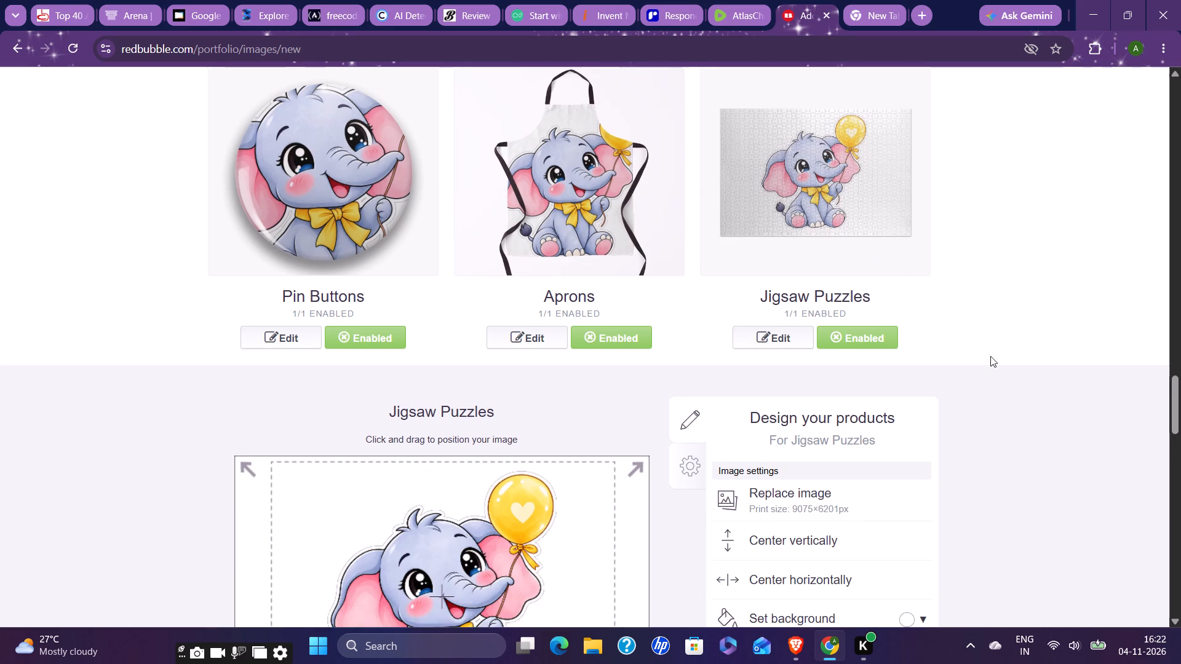
{"action": "scroll", "coordinate": [1008, 378], "scroll_direction": "down", "scroll_amount": 4}
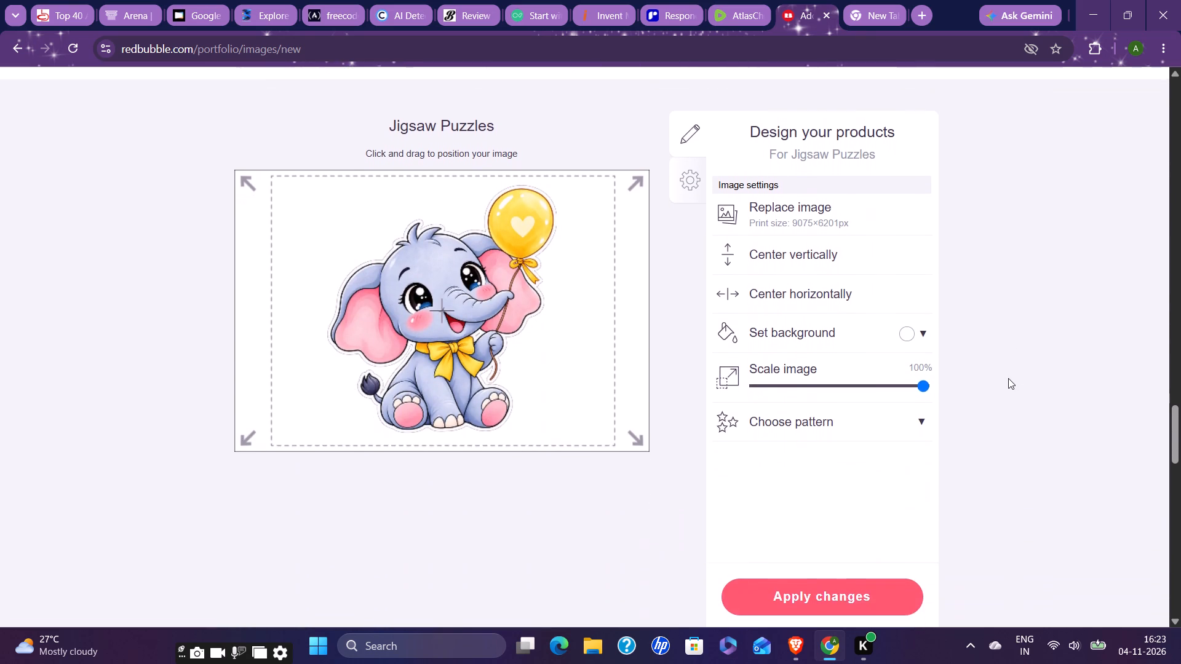
{"action": "scroll", "coordinate": [1008, 378], "scroll_direction": "down", "scroll_amount": 1}
{"action": "scroll", "coordinate": [1008, 378], "scroll_direction": "right", "scroll_amount": 1}
Open Prints, Cards & Posters for editing.
{"action": "scroll", "coordinate": [1008, 378], "scroll_direction": "up", "scroll_amount": 2}
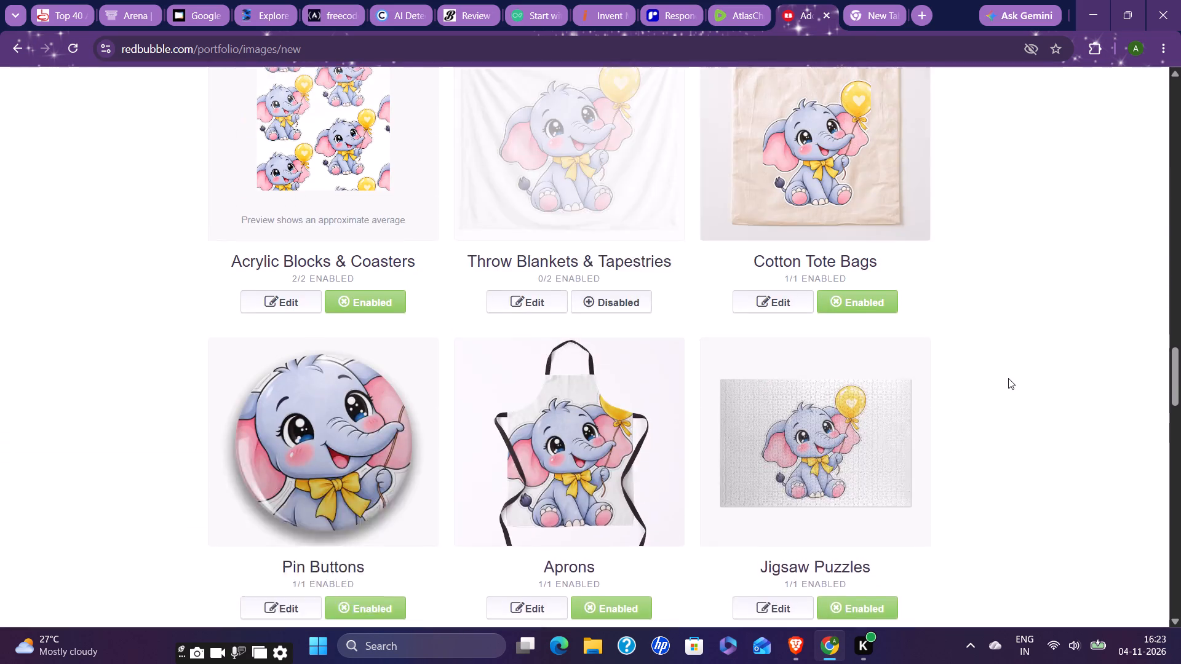
{"action": "scroll", "coordinate": [1008, 378], "scroll_direction": "up", "scroll_amount": 4}
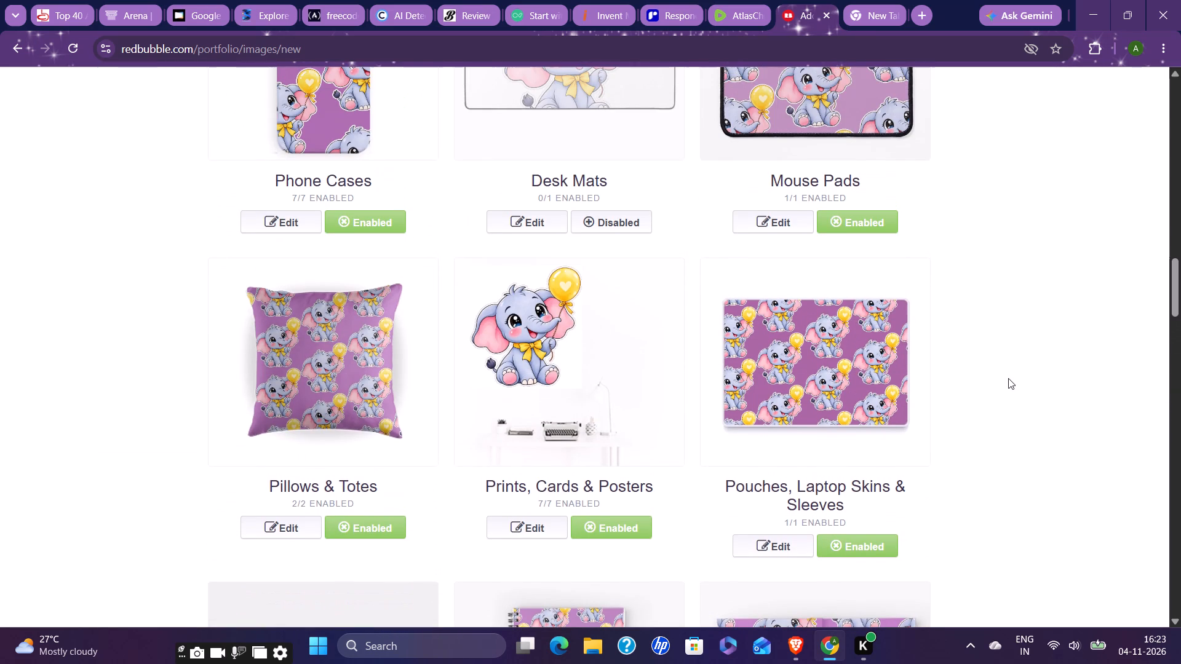
{"action": "scroll", "coordinate": [1001, 330], "scroll_direction": "up", "scroll_amount": 1}
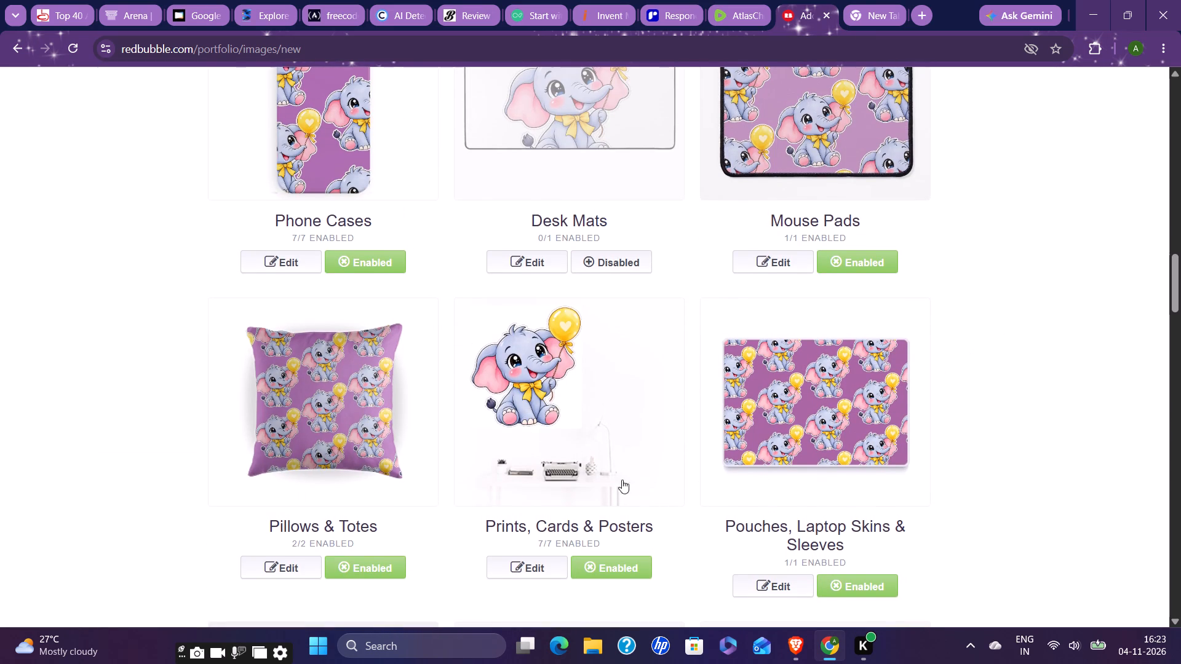
{"action": "left_click", "coordinate": [586, 429]}
{"action": "scroll", "coordinate": [985, 449], "scroll_direction": "down", "scroll_amount": 2}
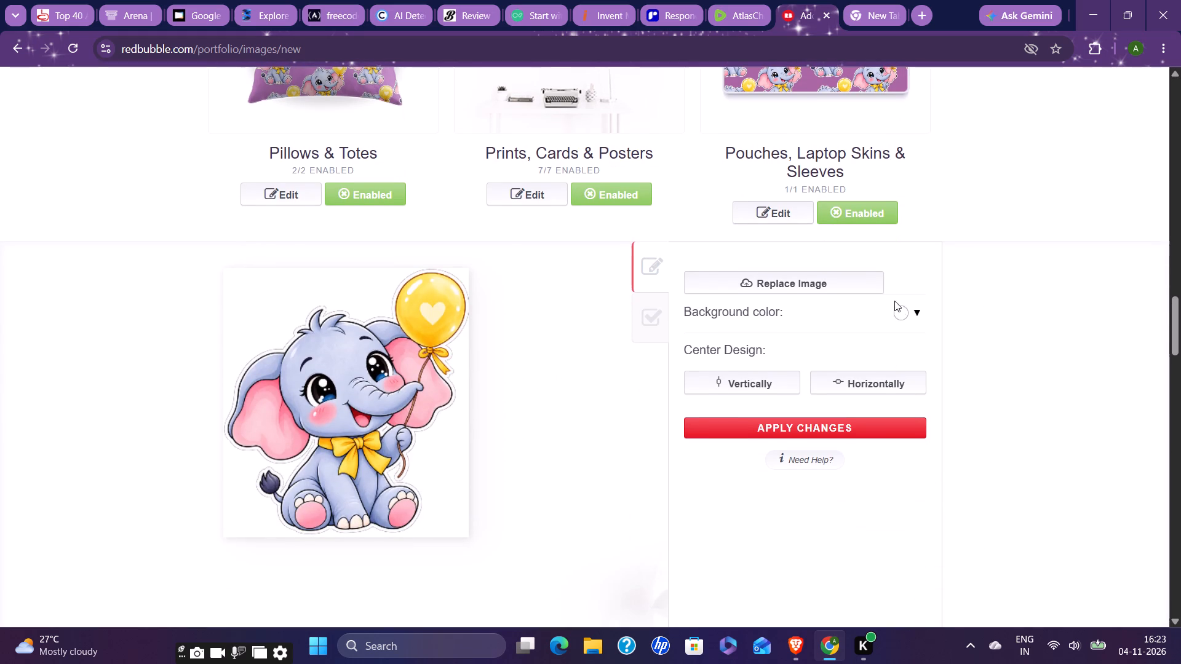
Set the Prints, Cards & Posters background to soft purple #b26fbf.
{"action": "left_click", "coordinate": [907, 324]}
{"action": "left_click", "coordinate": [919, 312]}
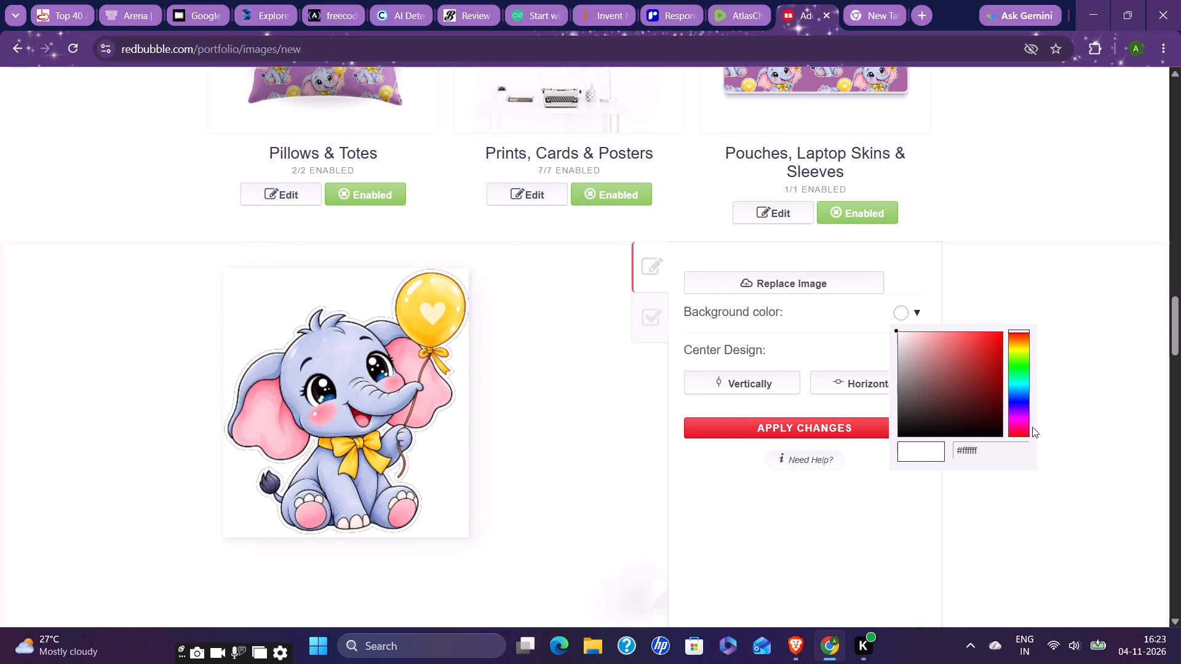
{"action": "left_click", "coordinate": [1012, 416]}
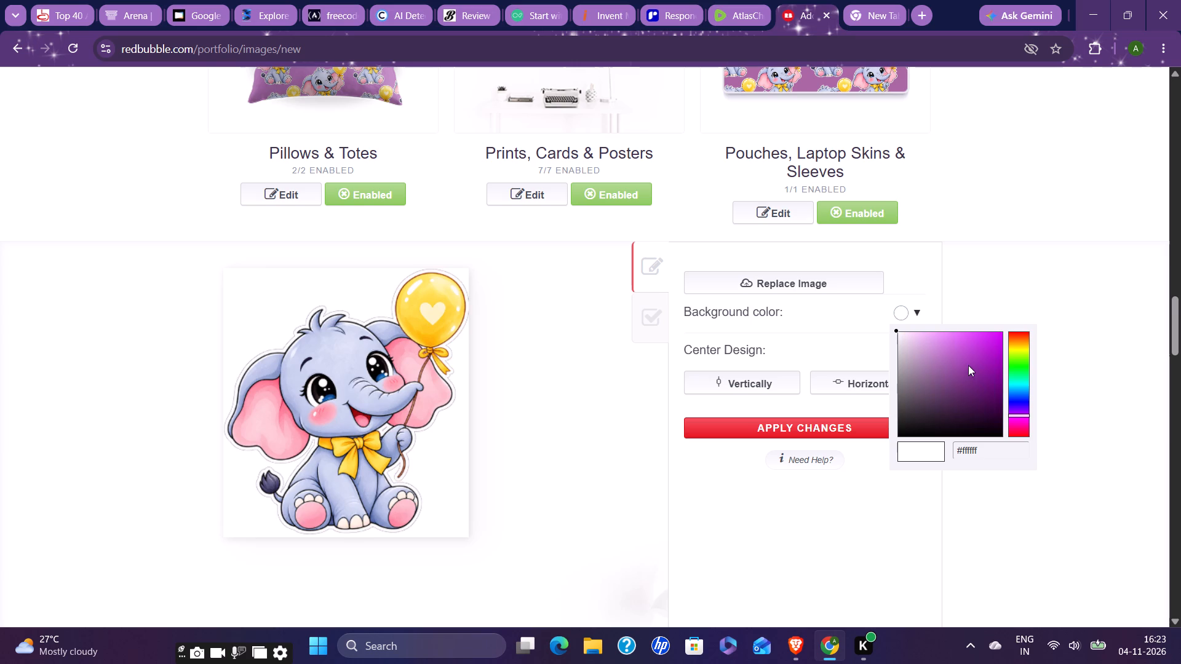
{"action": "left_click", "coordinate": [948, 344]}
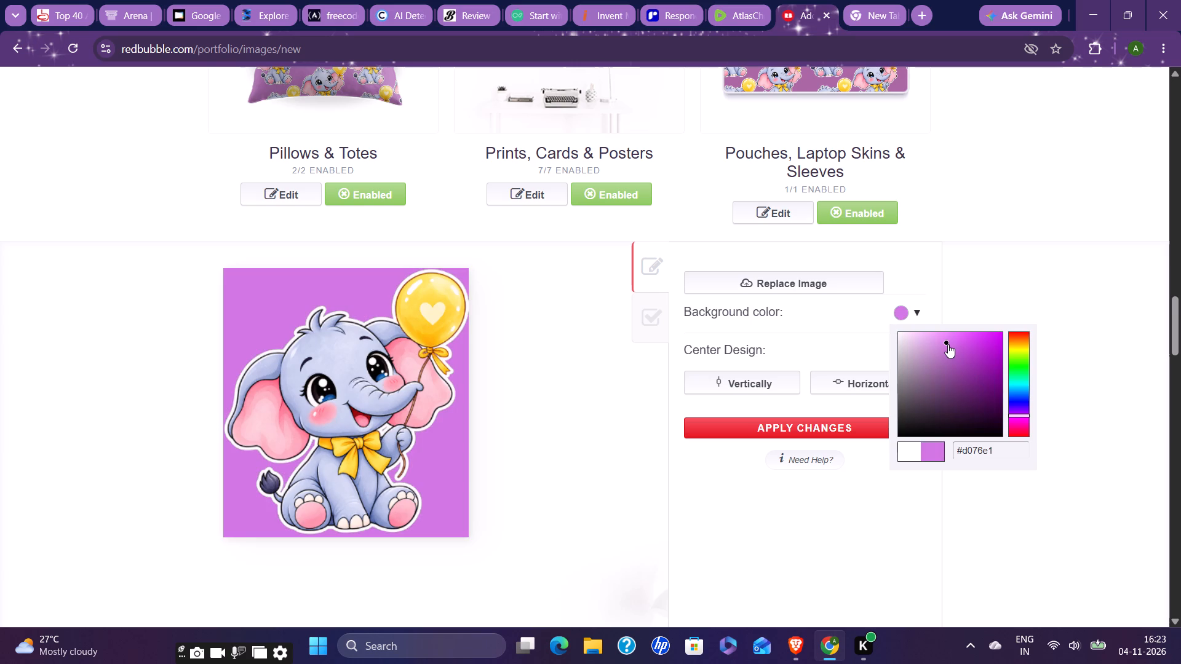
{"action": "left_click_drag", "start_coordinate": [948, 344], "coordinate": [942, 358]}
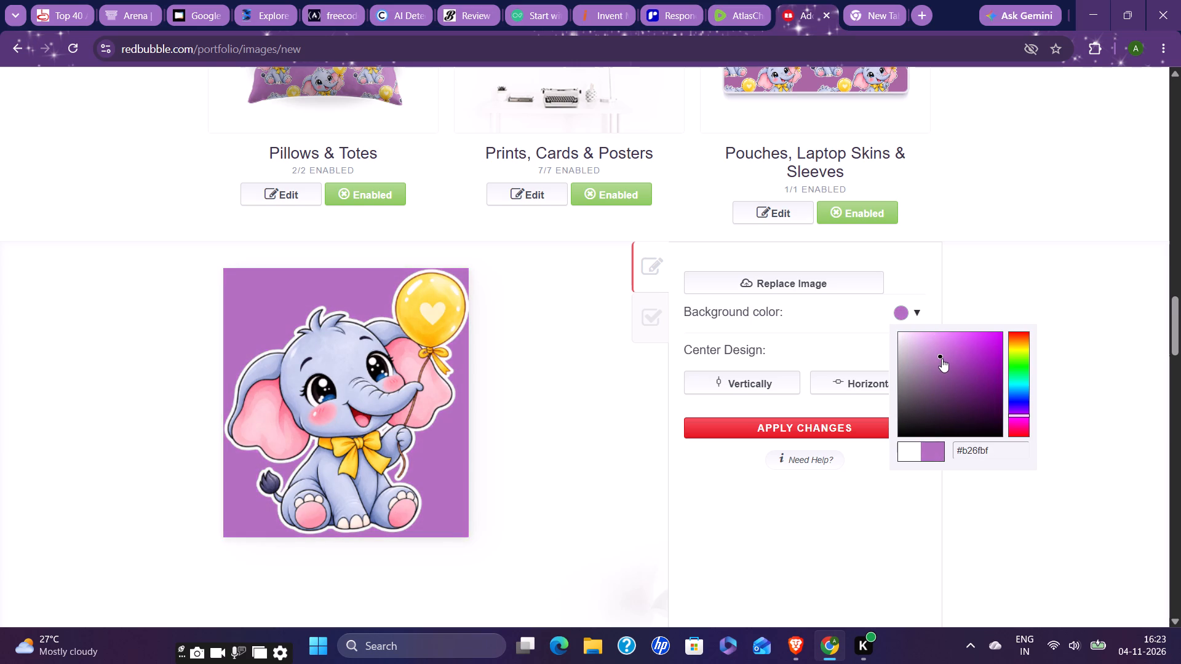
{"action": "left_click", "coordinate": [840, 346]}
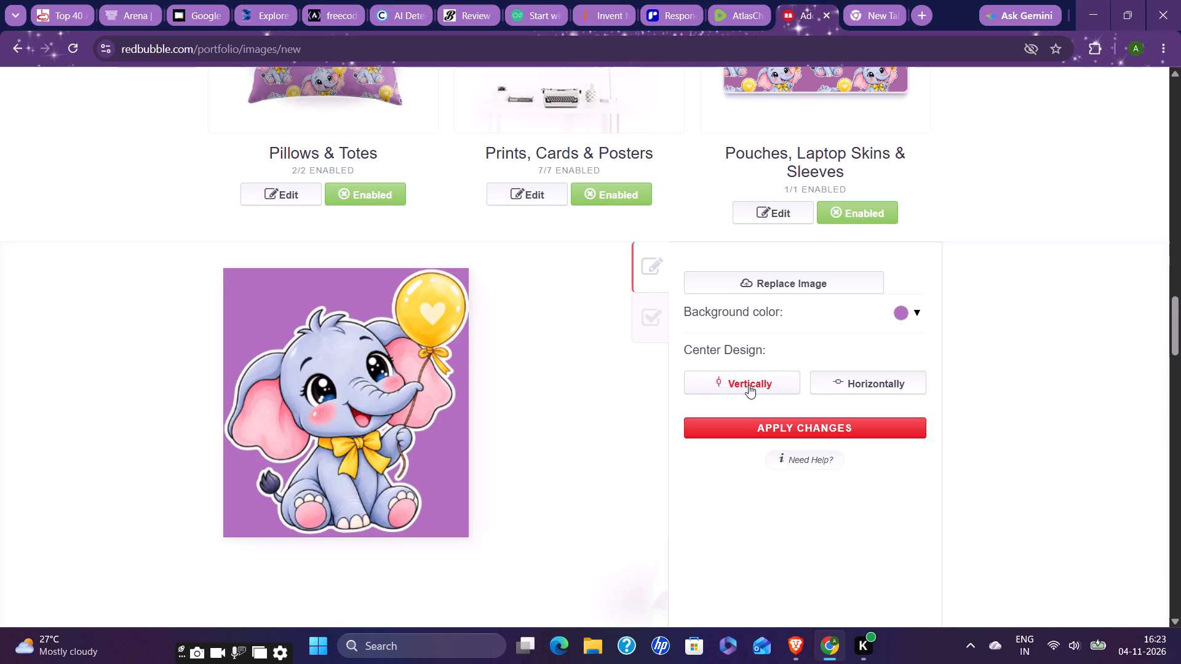
Center the elephant design vertically and horizontally on Prints, Cards & Posters.
{"action": "left_click", "coordinate": [749, 385]}
{"action": "left_click", "coordinate": [840, 375]}
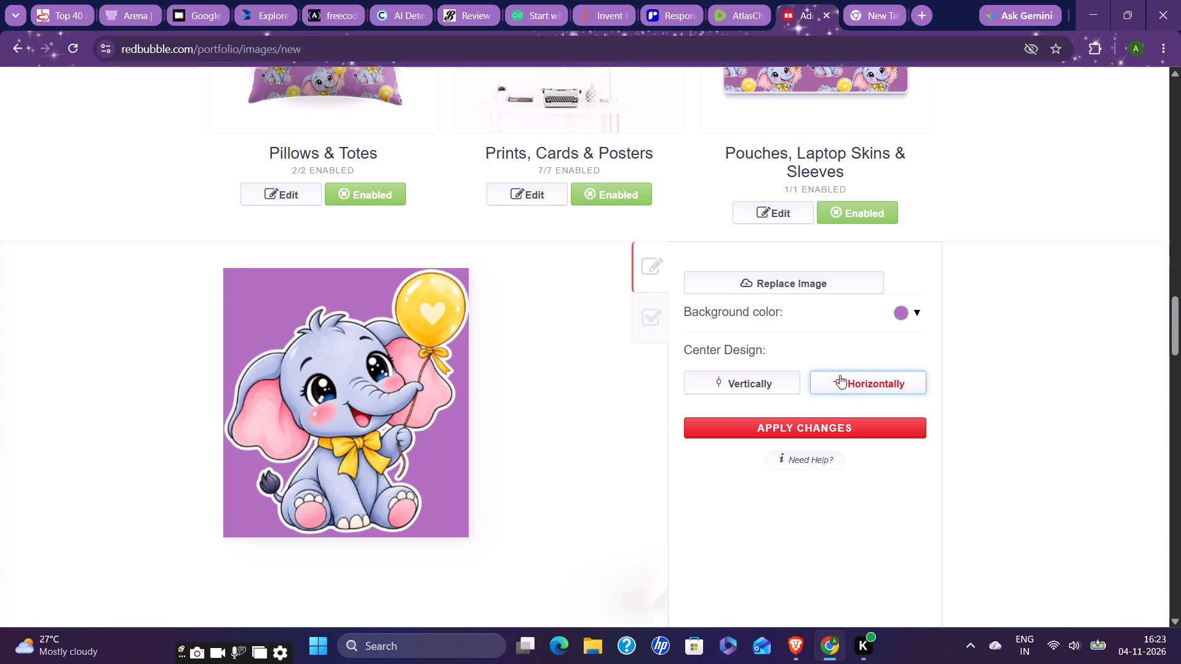
{"action": "left_click", "coordinate": [776, 384]}
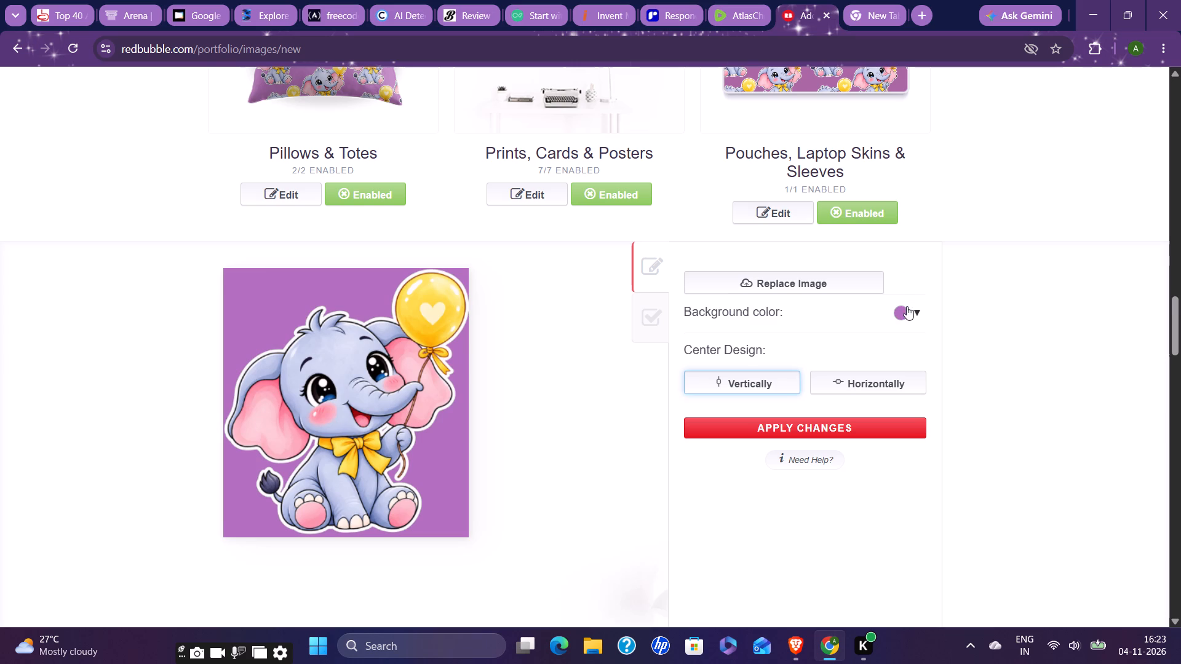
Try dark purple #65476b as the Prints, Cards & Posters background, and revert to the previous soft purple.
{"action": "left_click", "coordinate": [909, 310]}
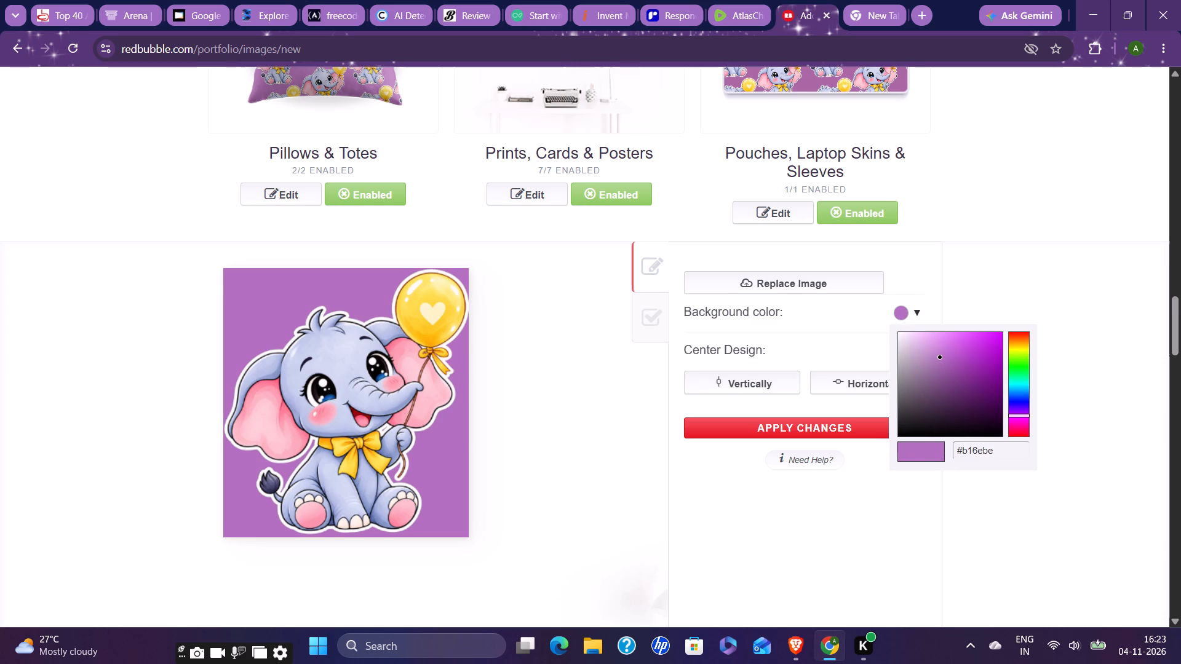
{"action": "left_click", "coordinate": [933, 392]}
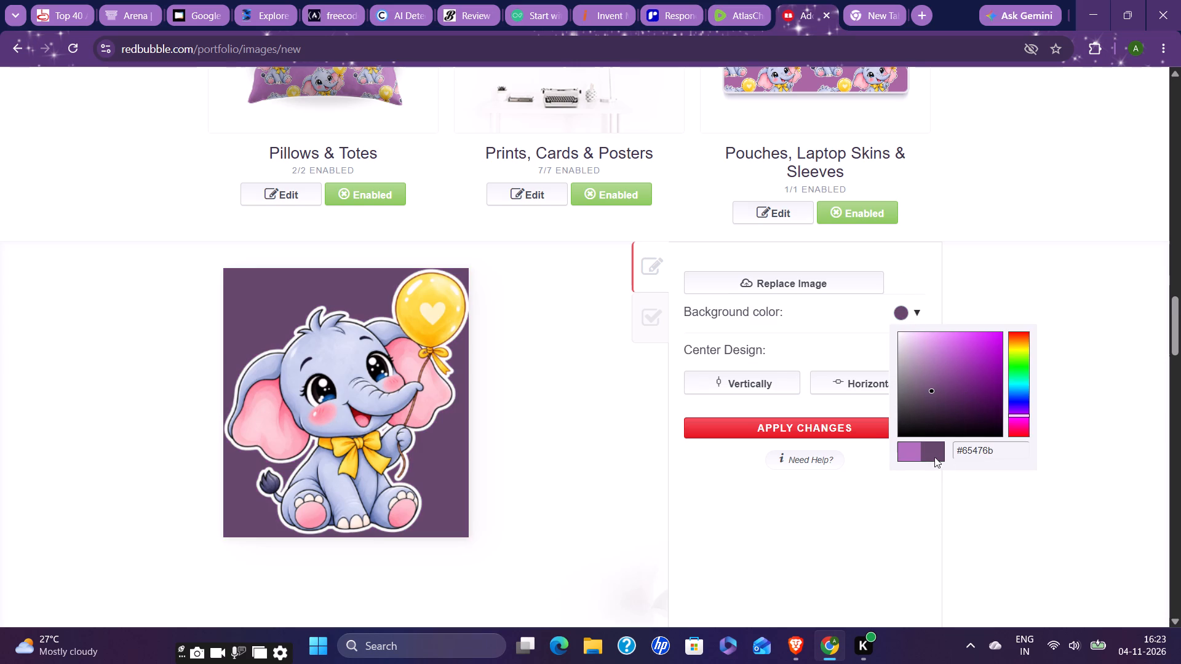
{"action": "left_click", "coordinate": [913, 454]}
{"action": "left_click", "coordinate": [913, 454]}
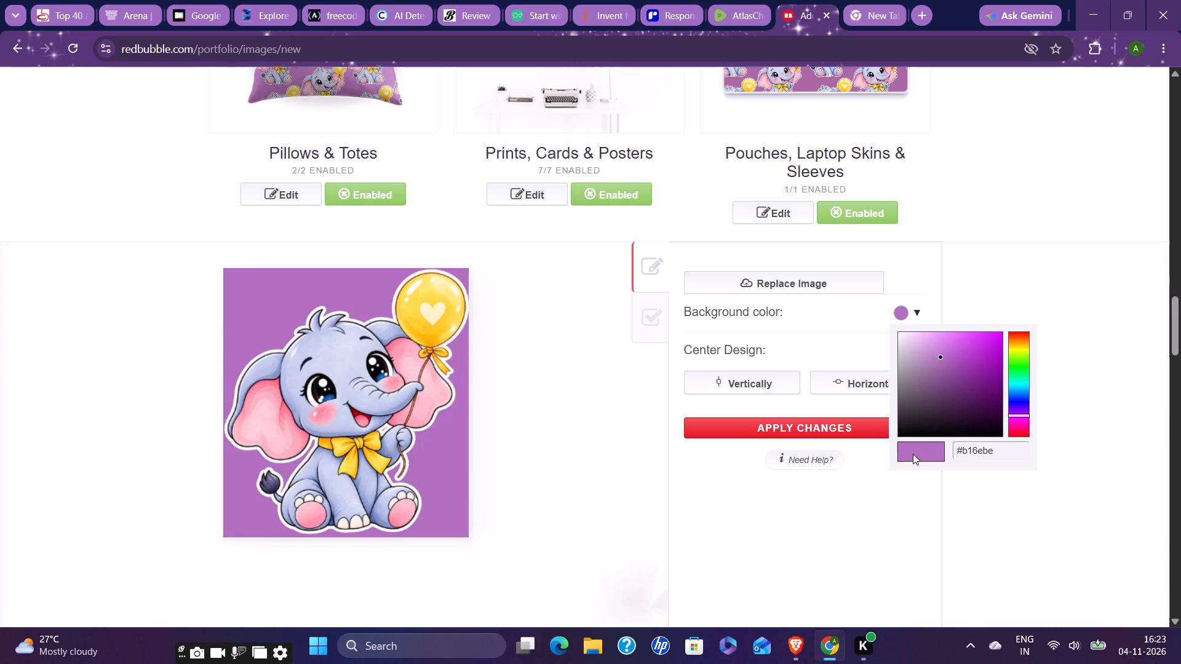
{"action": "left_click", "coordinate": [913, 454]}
Set the Prints, Cards & Posters background to white #ffffff and apply the changes.
{"action": "left_click_drag", "start_coordinate": [1017, 414], "coordinate": [1003, 347]}
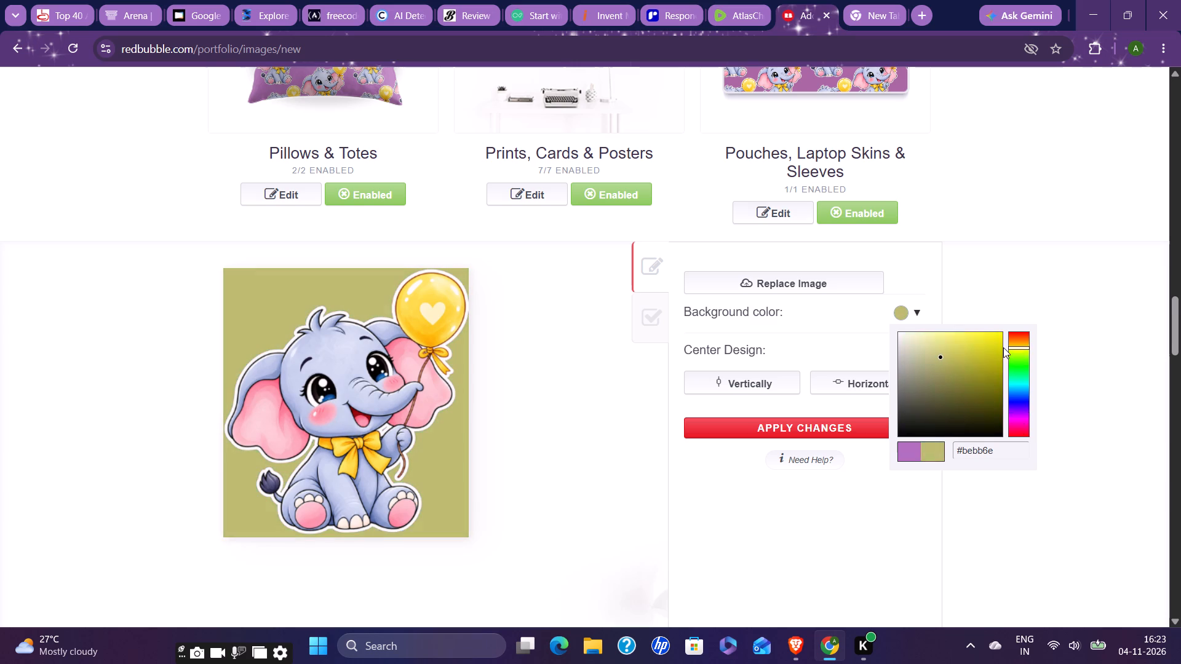
{"action": "left_click_drag", "start_coordinate": [1003, 347], "coordinate": [1007, 349]}
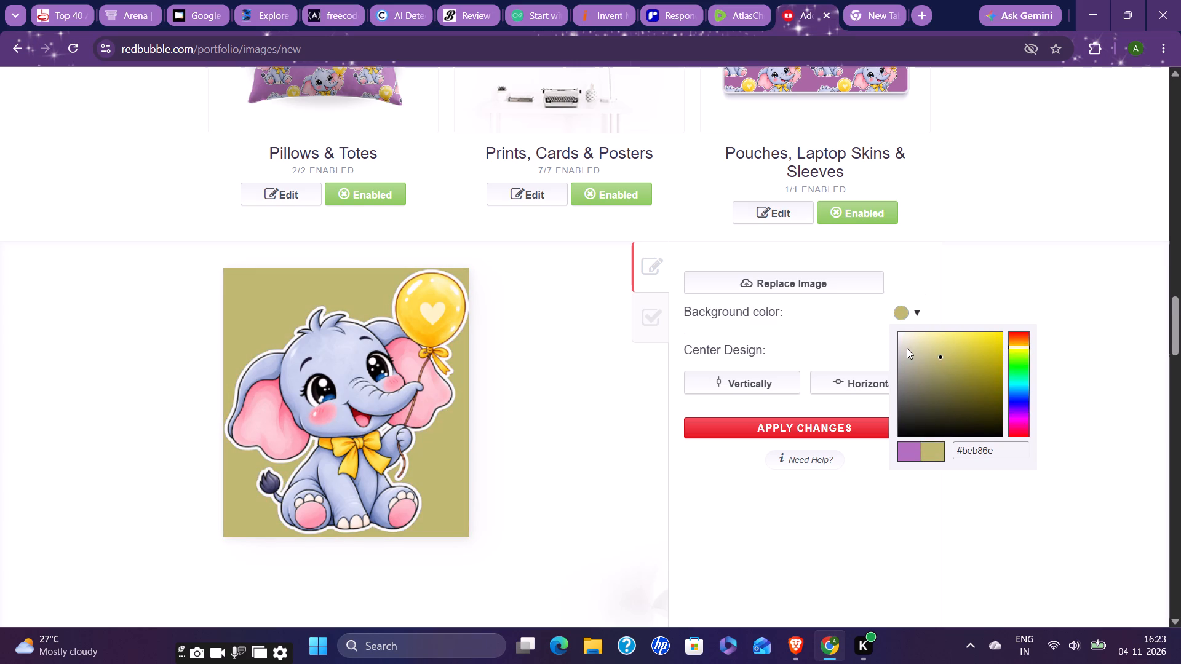
{"action": "left_click", "coordinate": [909, 347]}
{"action": "left_click_drag", "start_coordinate": [909, 347], "coordinate": [890, 316]}
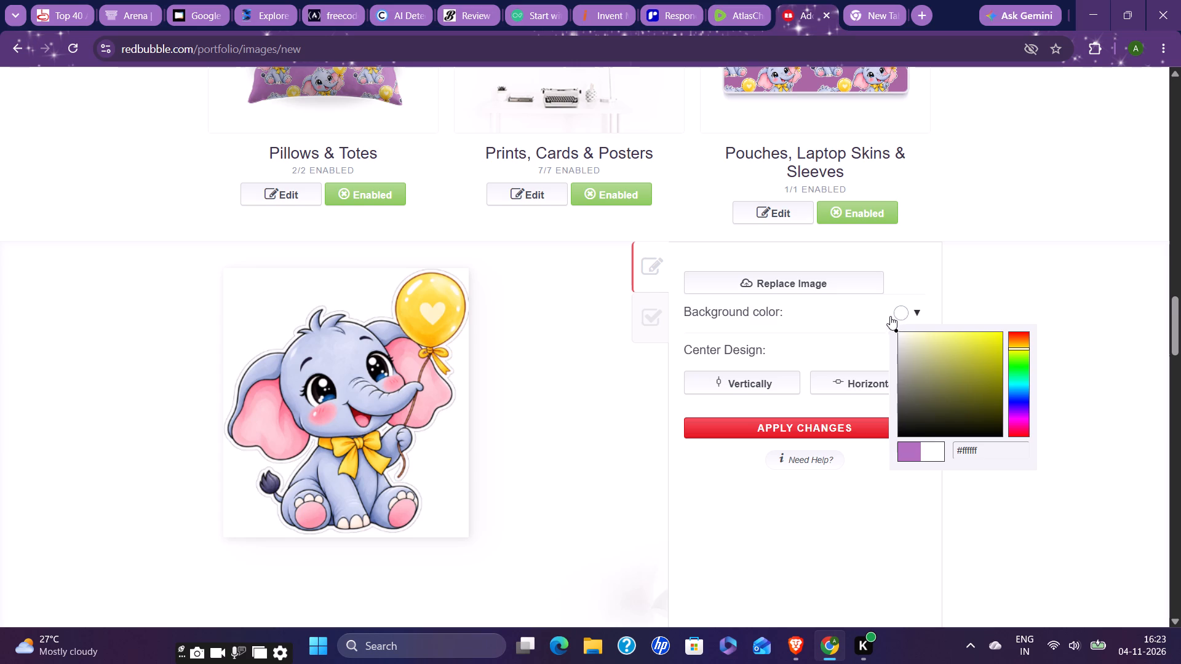
{"action": "left_click_drag", "start_coordinate": [890, 316], "coordinate": [879, 314]}
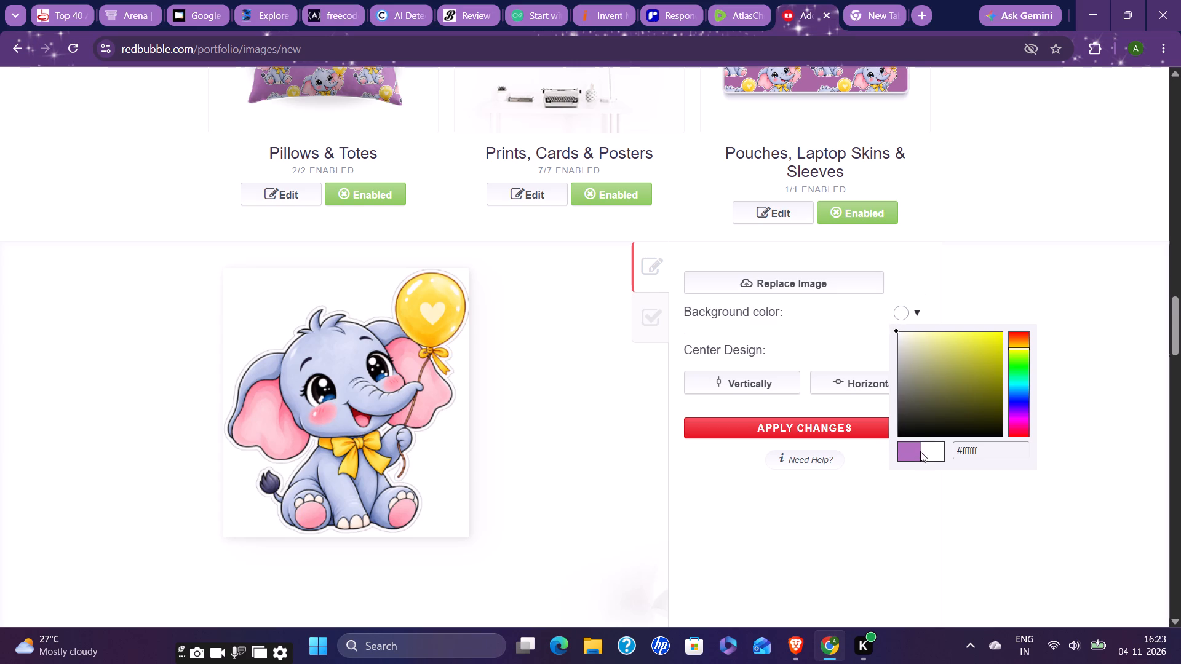
{"action": "left_click", "coordinate": [932, 454]}
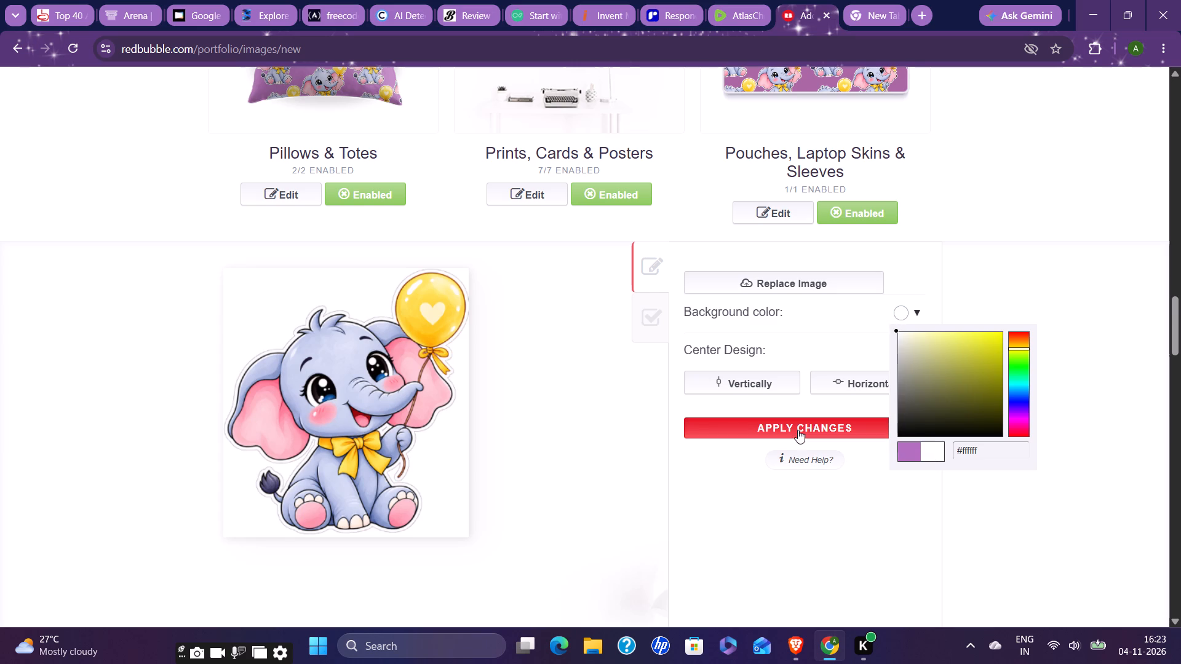
{"action": "left_click", "coordinate": [798, 430]}
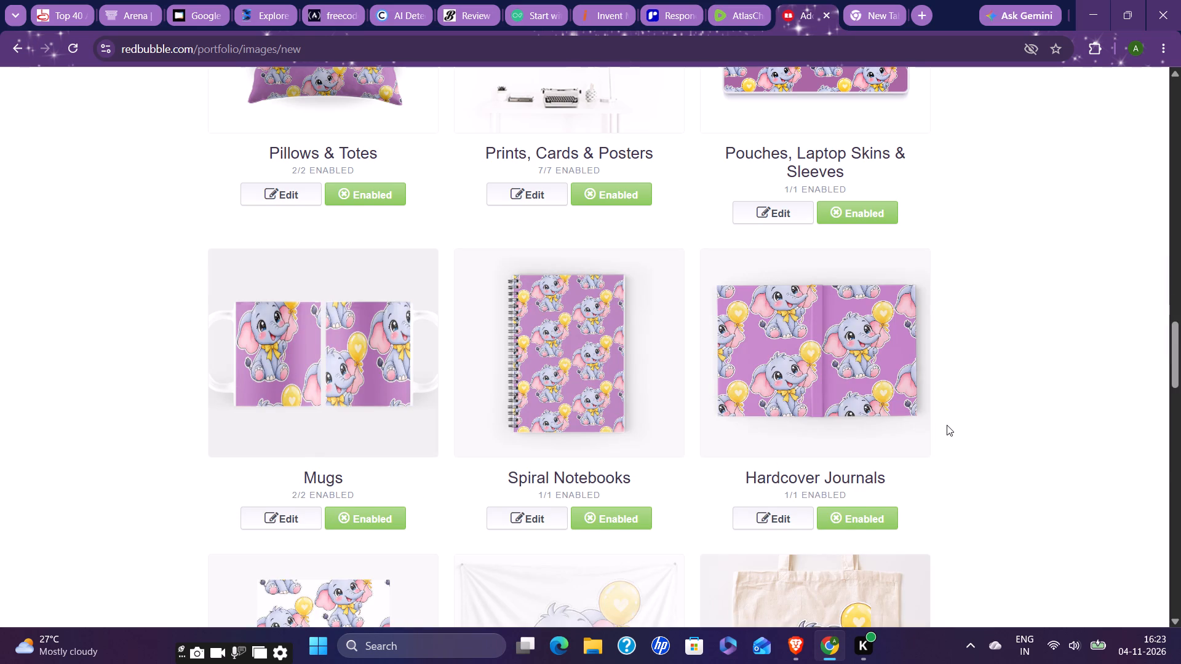
Enable Socks among the advanced products and open it for editing.
{"action": "scroll", "coordinate": [947, 425], "scroll_direction": "down", "scroll_amount": 6}
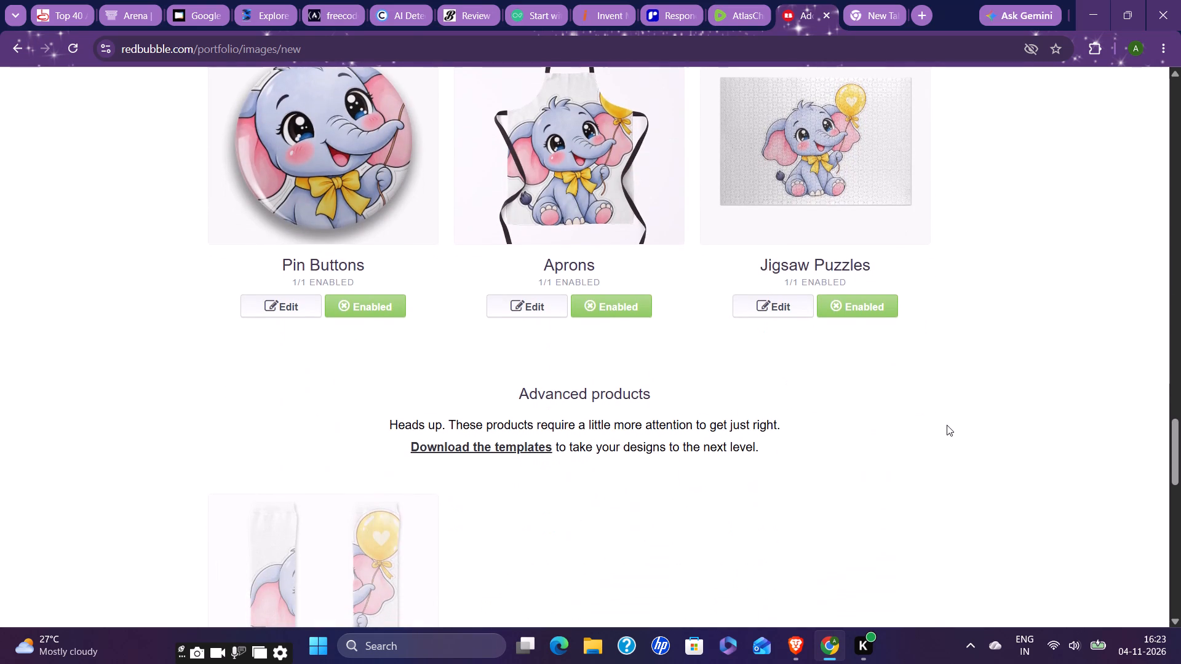
{"action": "scroll", "coordinate": [726, 546], "scroll_direction": "down", "scroll_amount": 3}
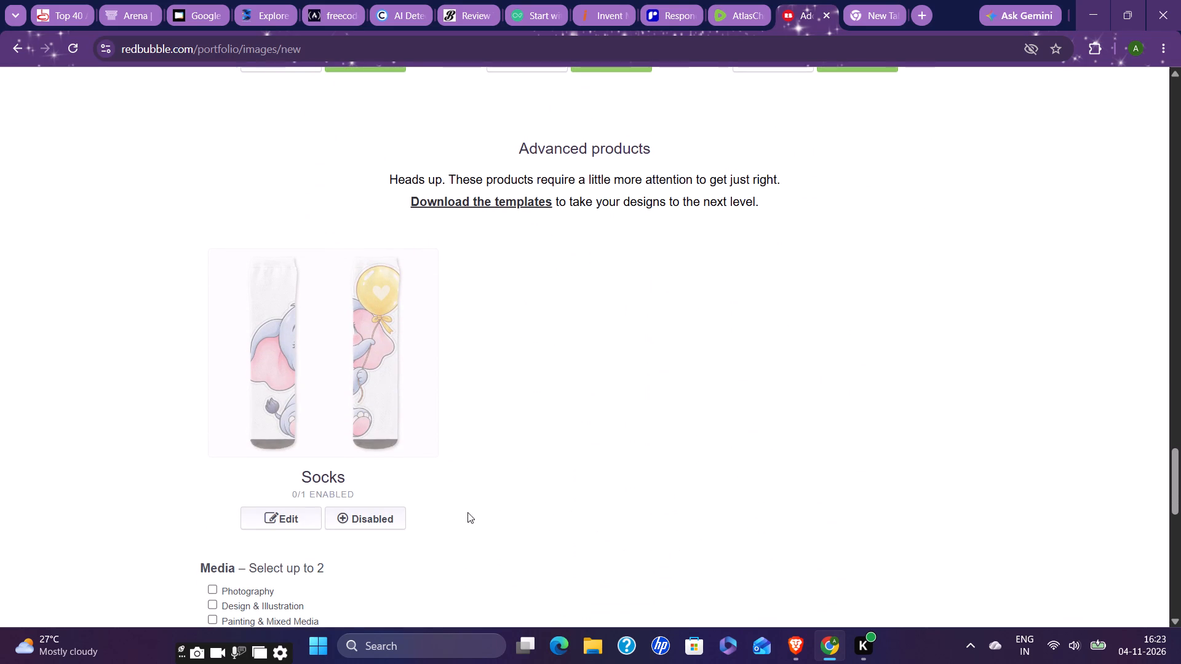
{"action": "left_click", "coordinate": [368, 517]}
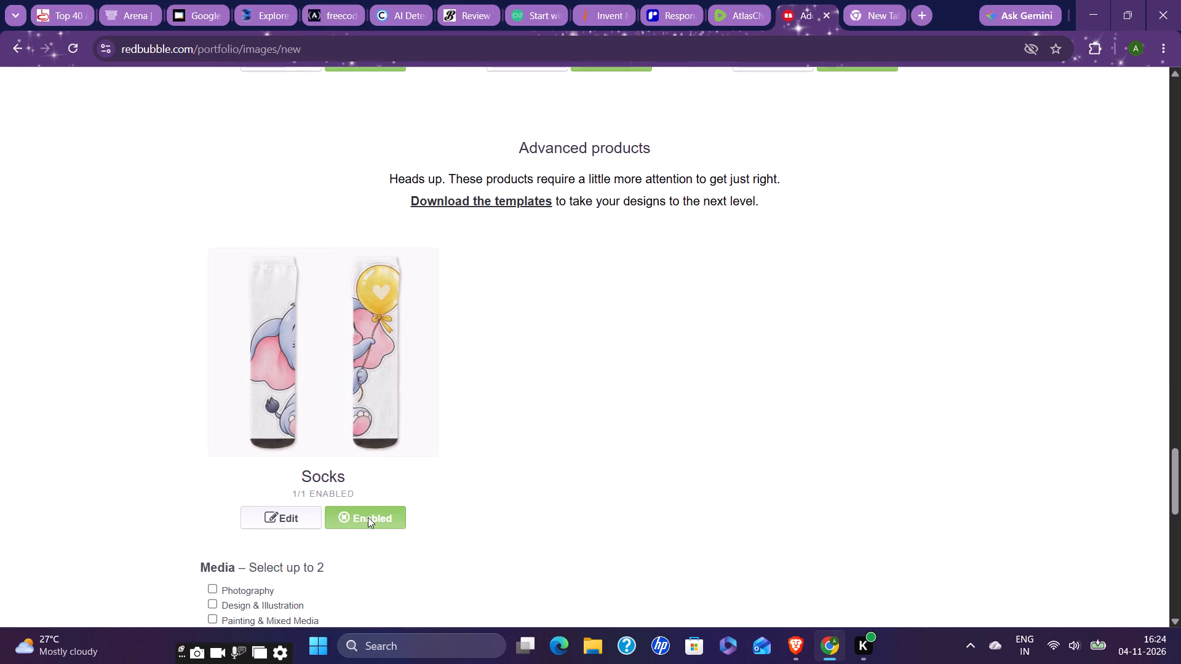
{"action": "left_click", "coordinate": [359, 376]}
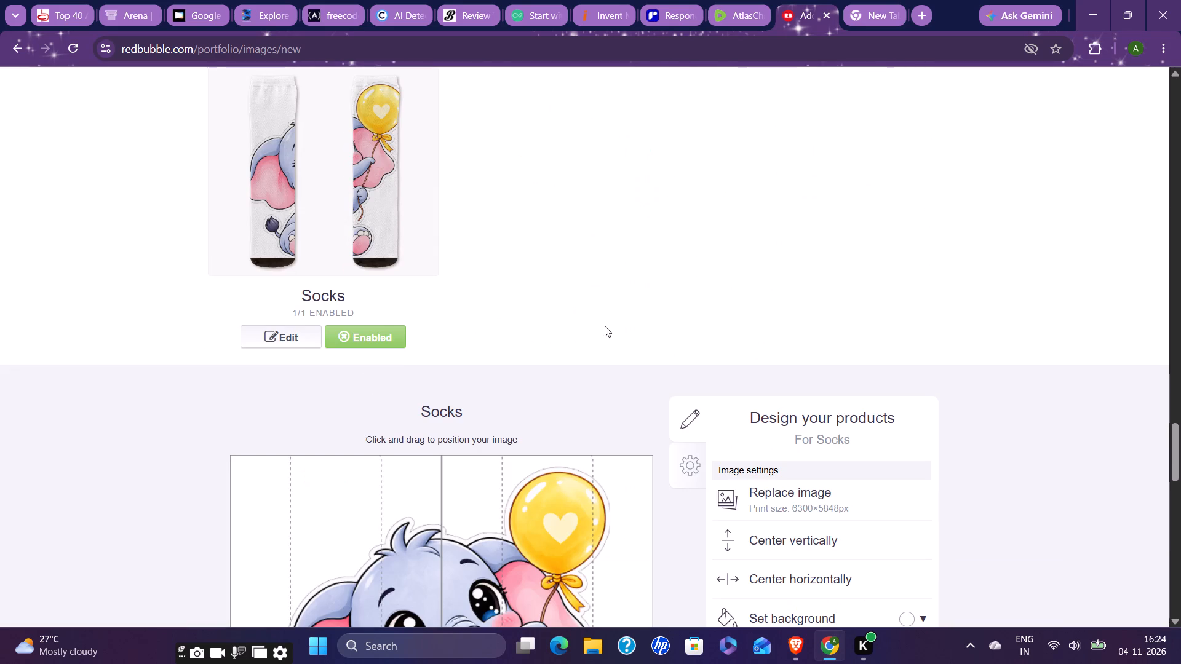
Choose the offset grid pattern for Socks and scale the elephant artwork to 45%.
{"action": "scroll", "coordinate": [955, 310], "scroll_direction": "down", "scroll_amount": 5}
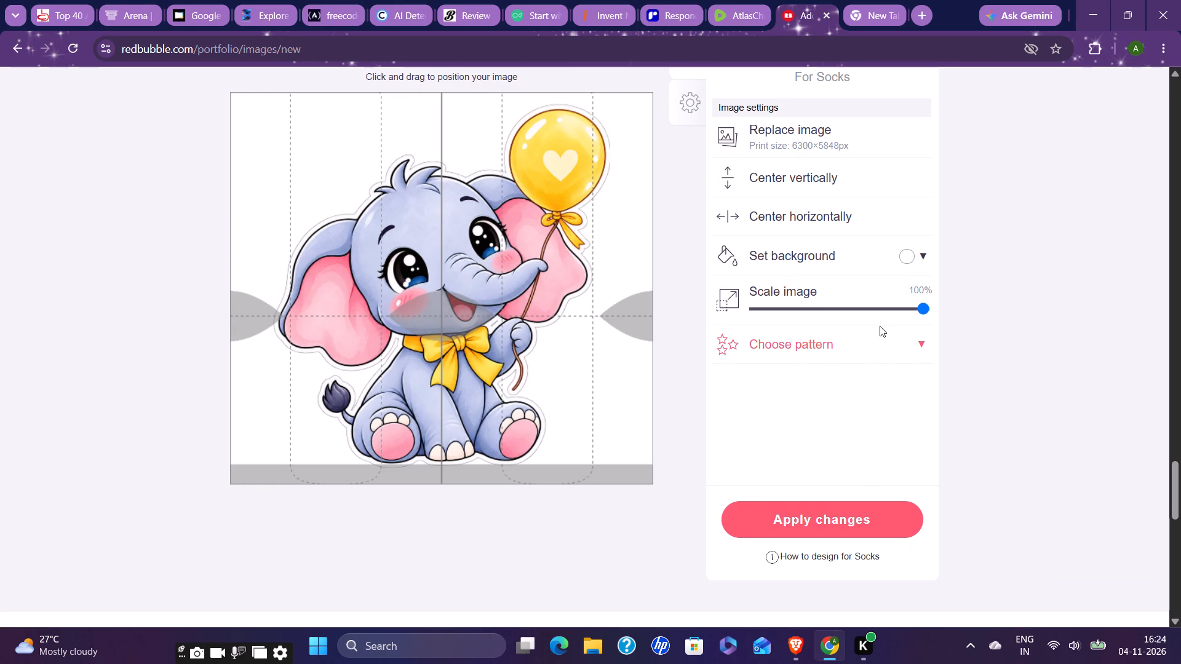
{"action": "left_click", "coordinate": [888, 344]}
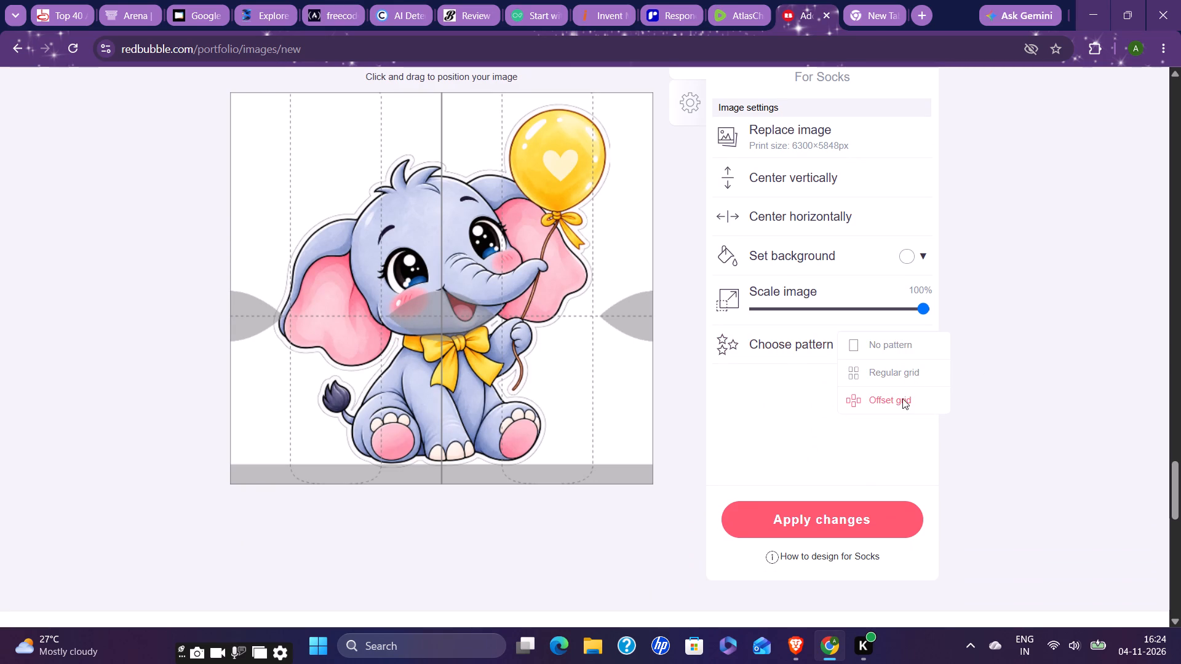
{"action": "left_click", "coordinate": [901, 400]}
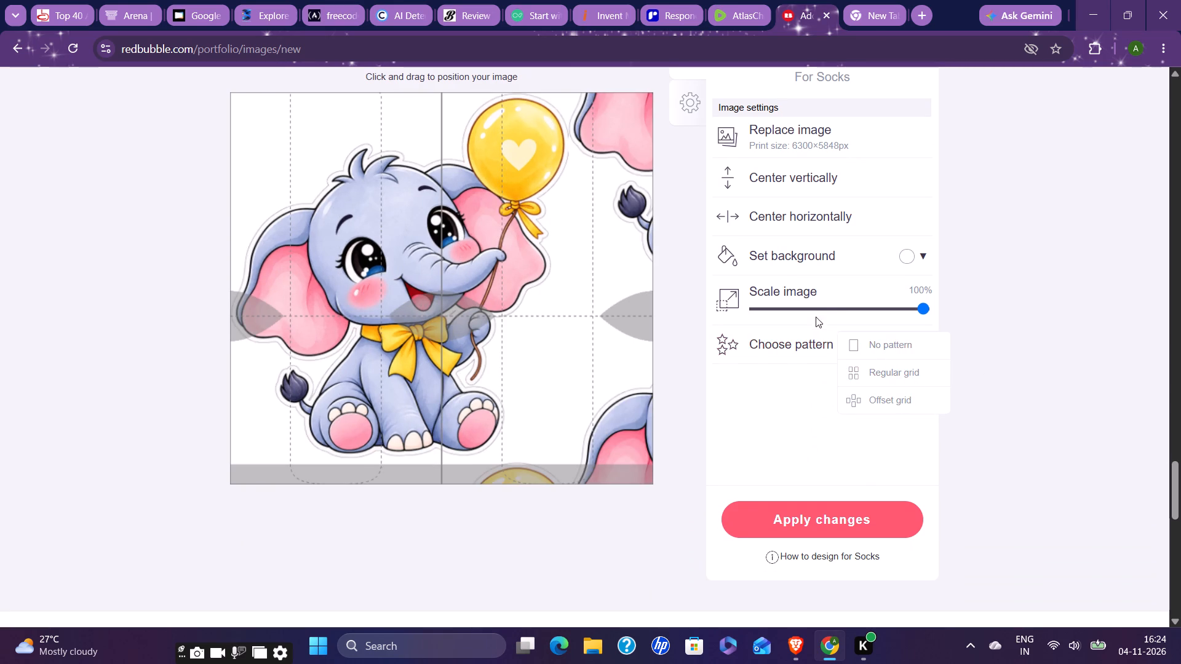
{"action": "left_click", "coordinate": [819, 302]}
{"action": "left_click", "coordinate": [819, 302]}
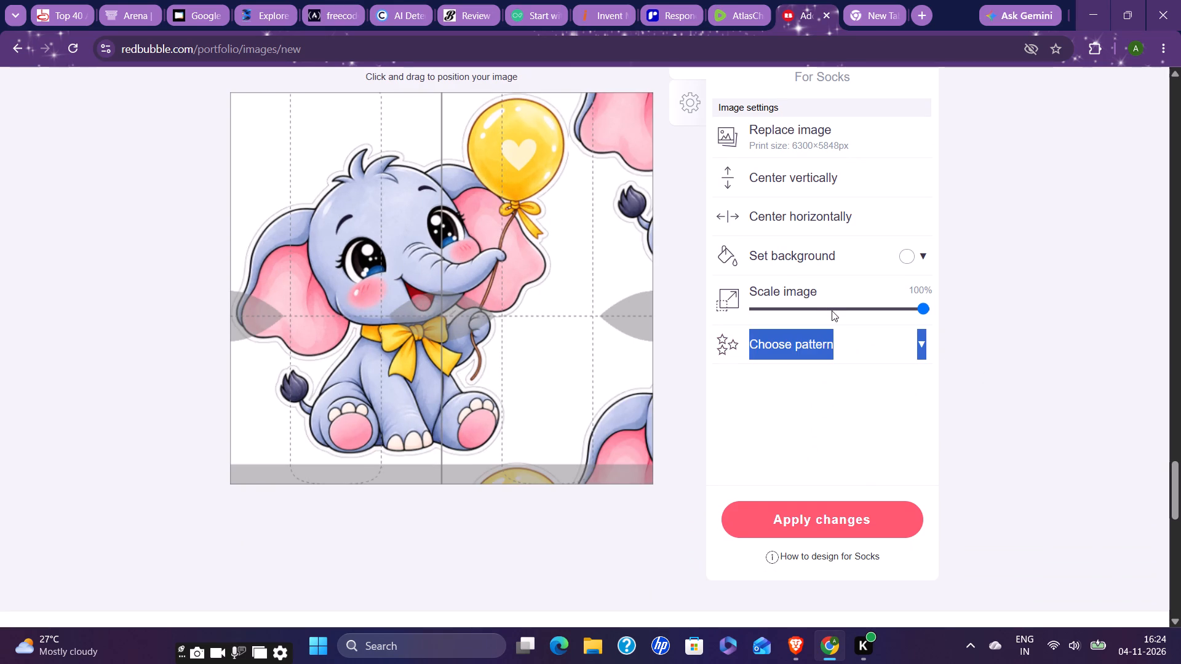
{"action": "left_click", "coordinate": [832, 307]}
{"action": "left_click", "coordinate": [832, 307]}
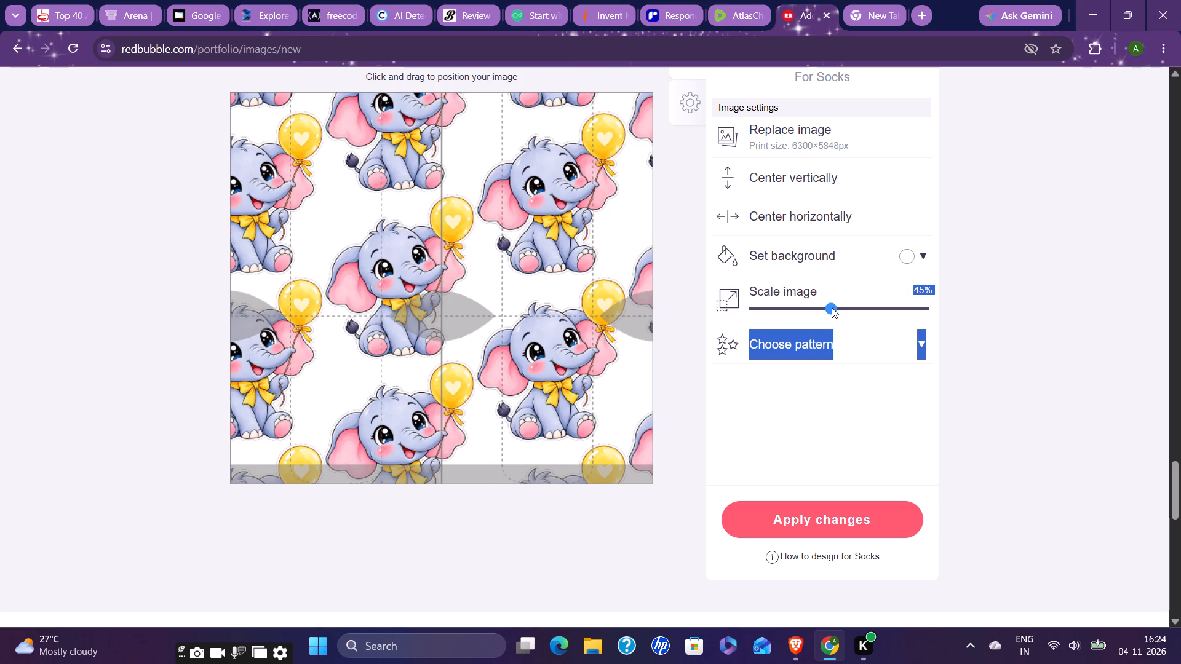
Set the Socks background to soft purple #b575bd and apply the changes.
{"action": "left_click", "coordinate": [918, 259]}
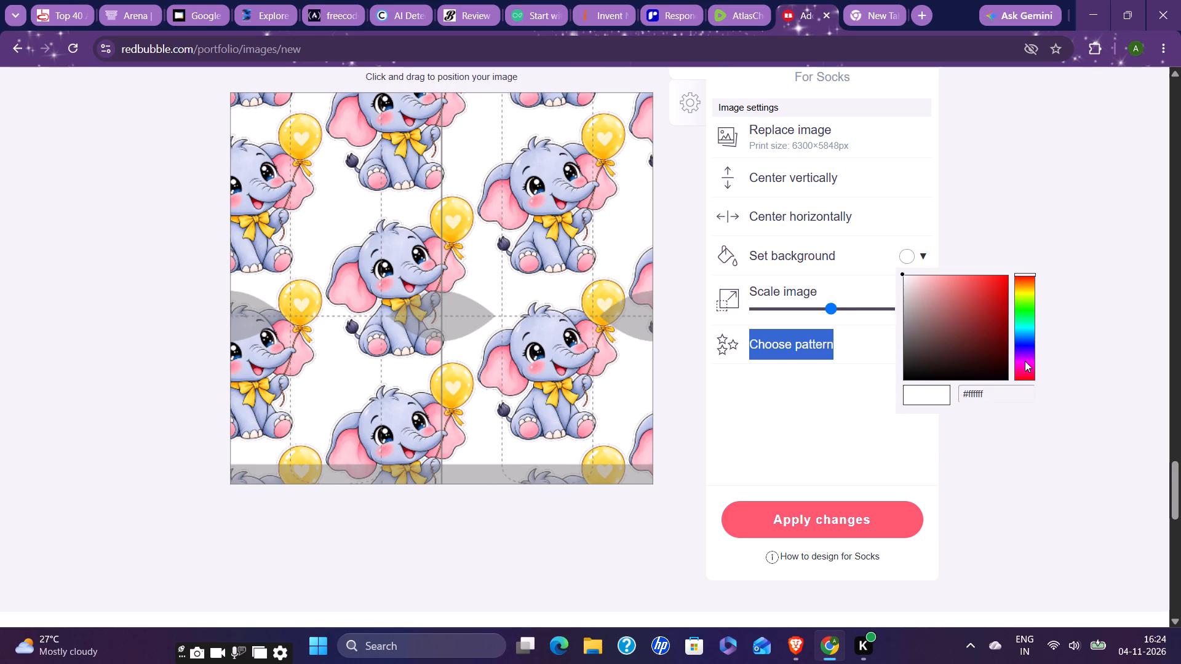
{"action": "left_click", "coordinate": [1025, 361]}
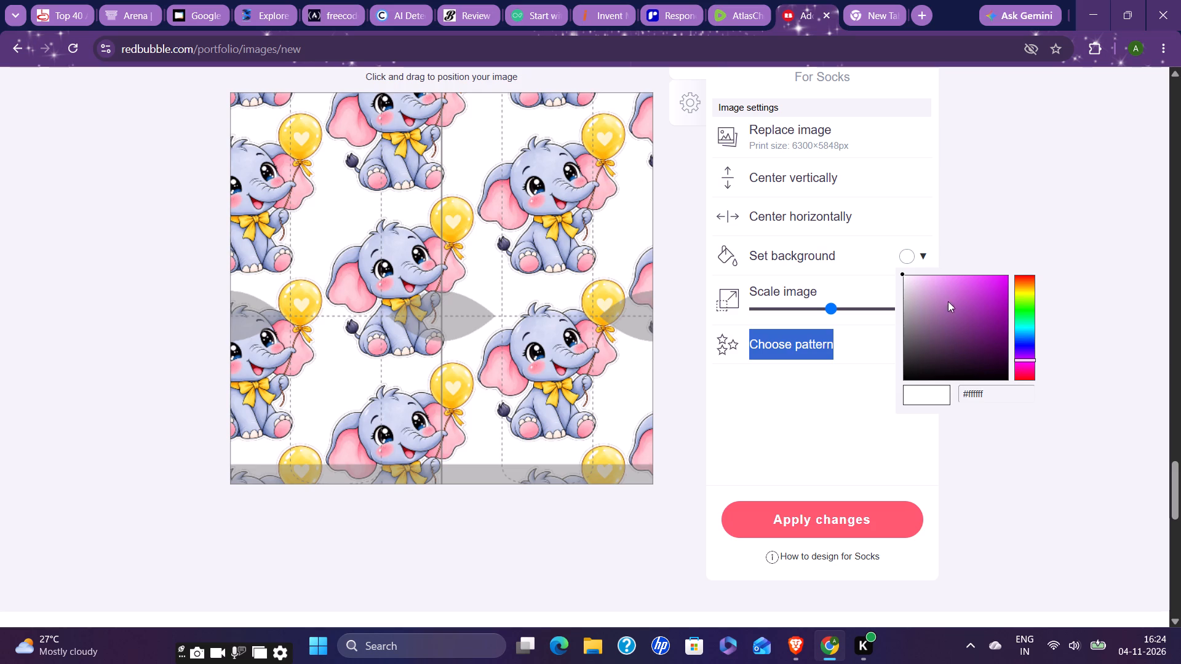
{"action": "left_click", "coordinate": [950, 296]}
{"action": "left_click_drag", "start_coordinate": [950, 296], "coordinate": [944, 283]}
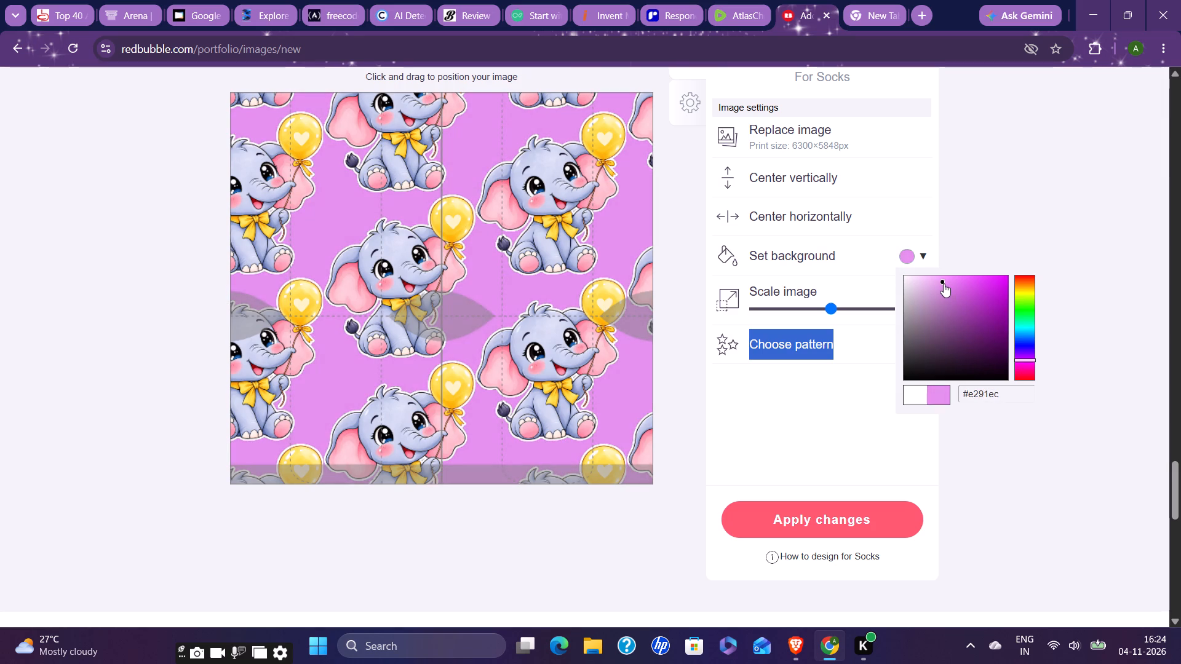
{"action": "left_click_drag", "start_coordinate": [944, 283], "coordinate": [950, 302]}
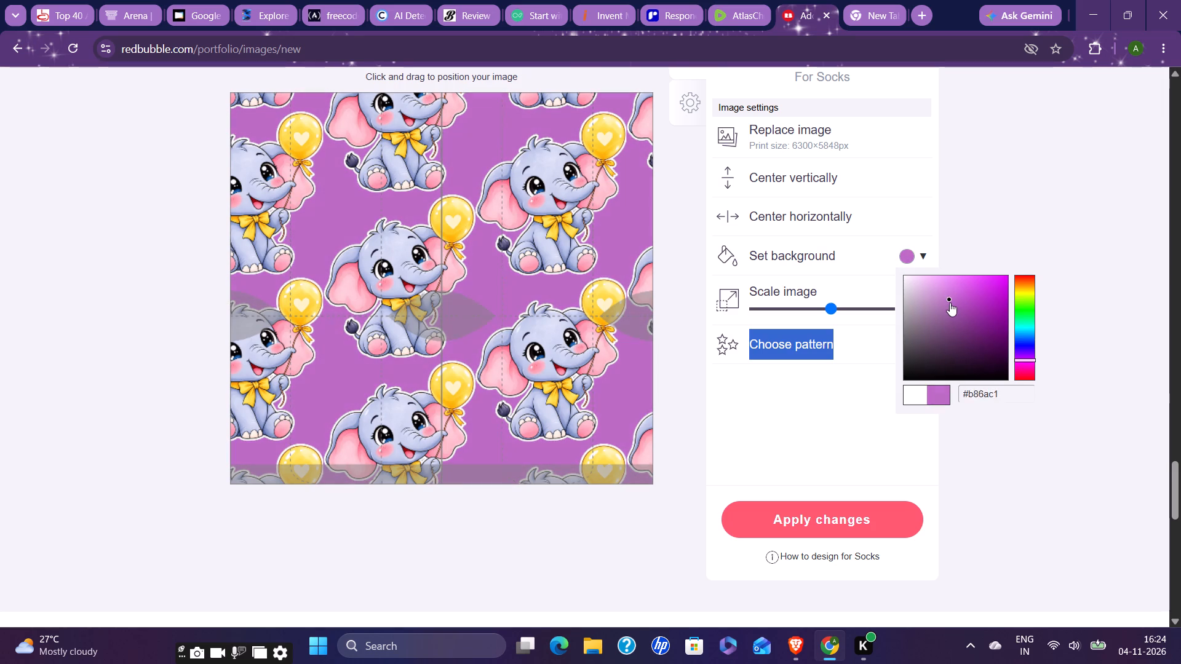
{"action": "left_click_drag", "start_coordinate": [950, 302], "coordinate": [938, 315]}
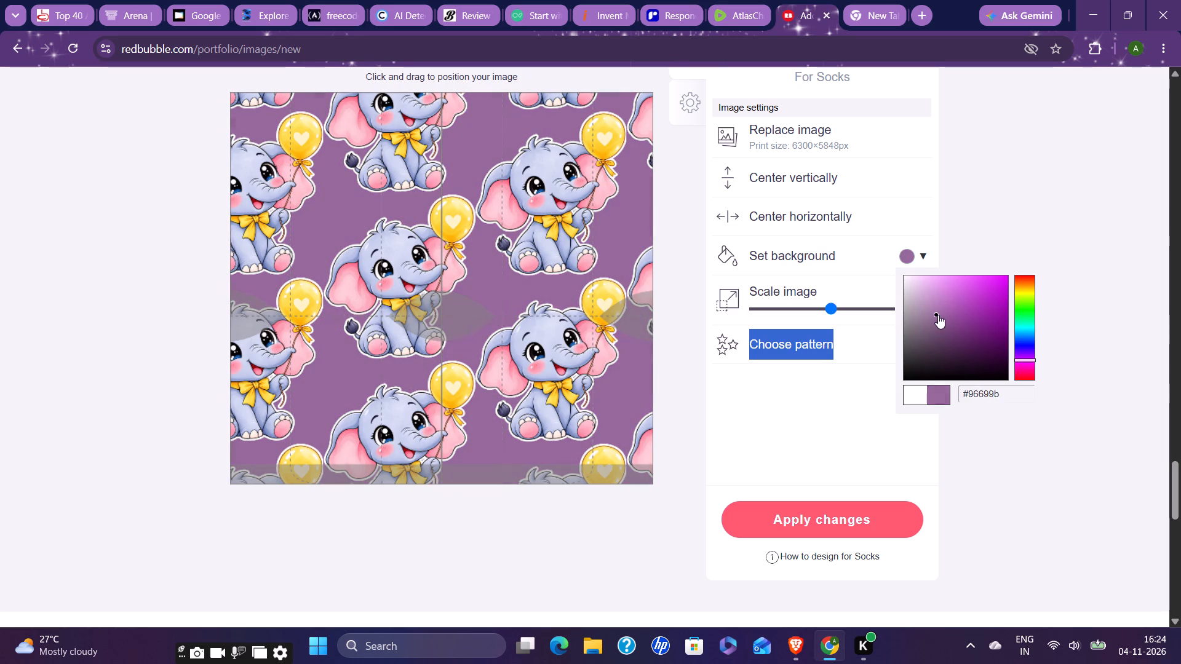
{"action": "left_click_drag", "start_coordinate": [938, 315], "coordinate": [941, 307]}
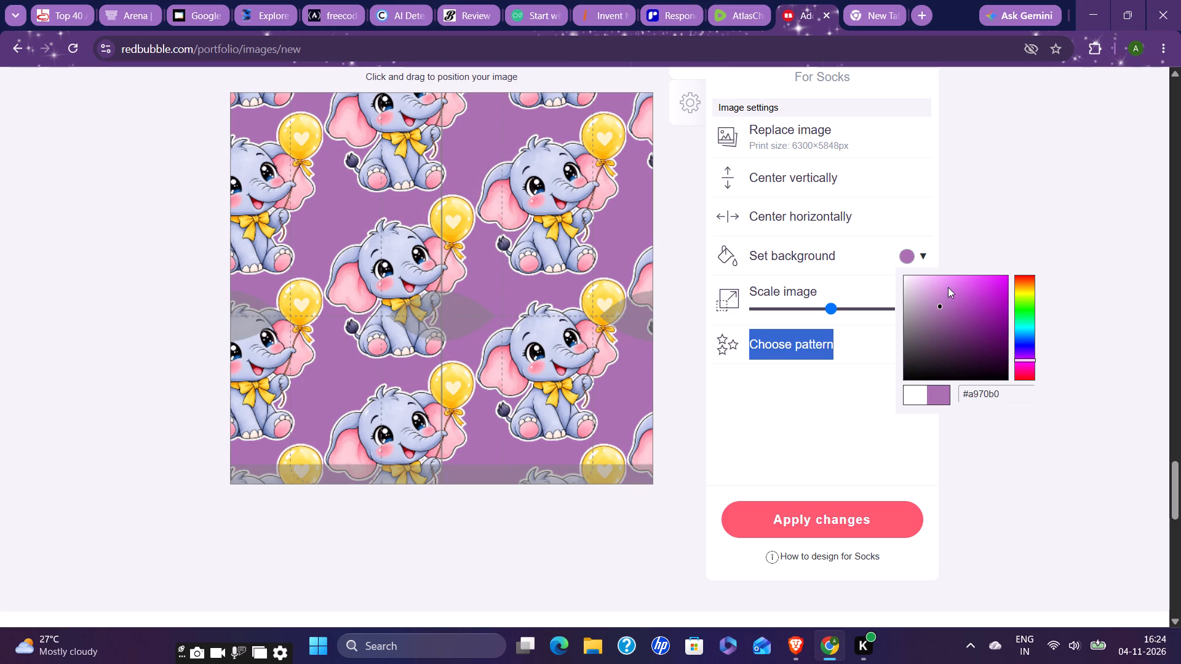
{"action": "left_click", "coordinate": [956, 296]}
{"action": "left_click_drag", "start_coordinate": [956, 296], "coordinate": [954, 296]}
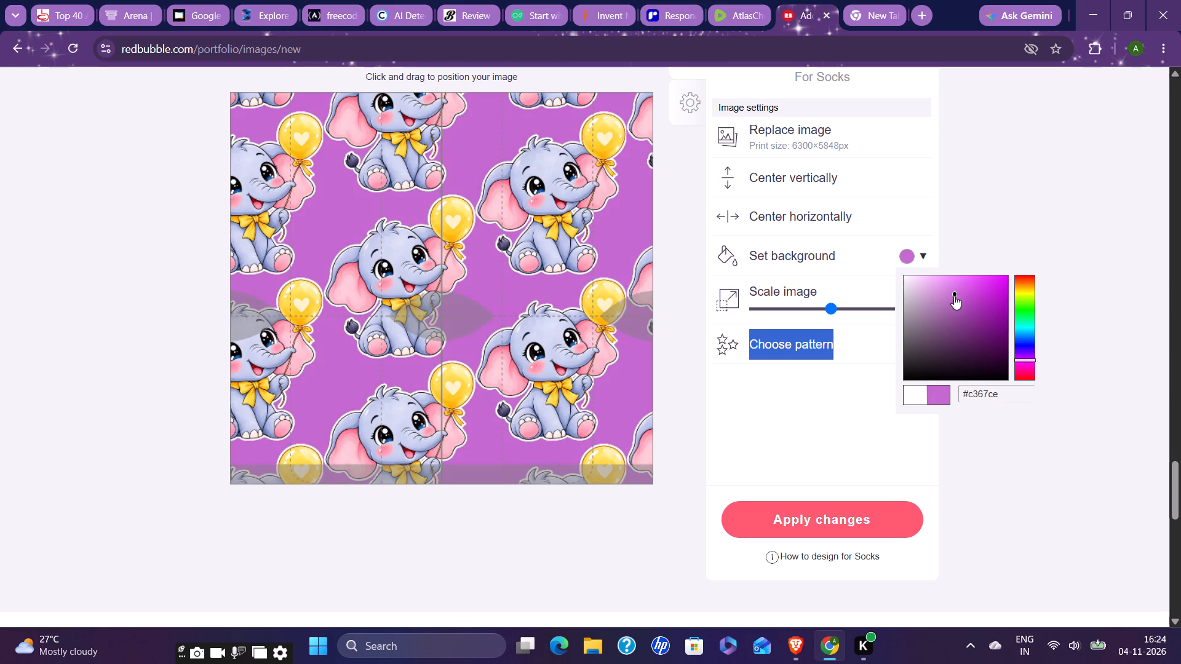
{"action": "left_click_drag", "start_coordinate": [954, 296], "coordinate": [961, 309]}
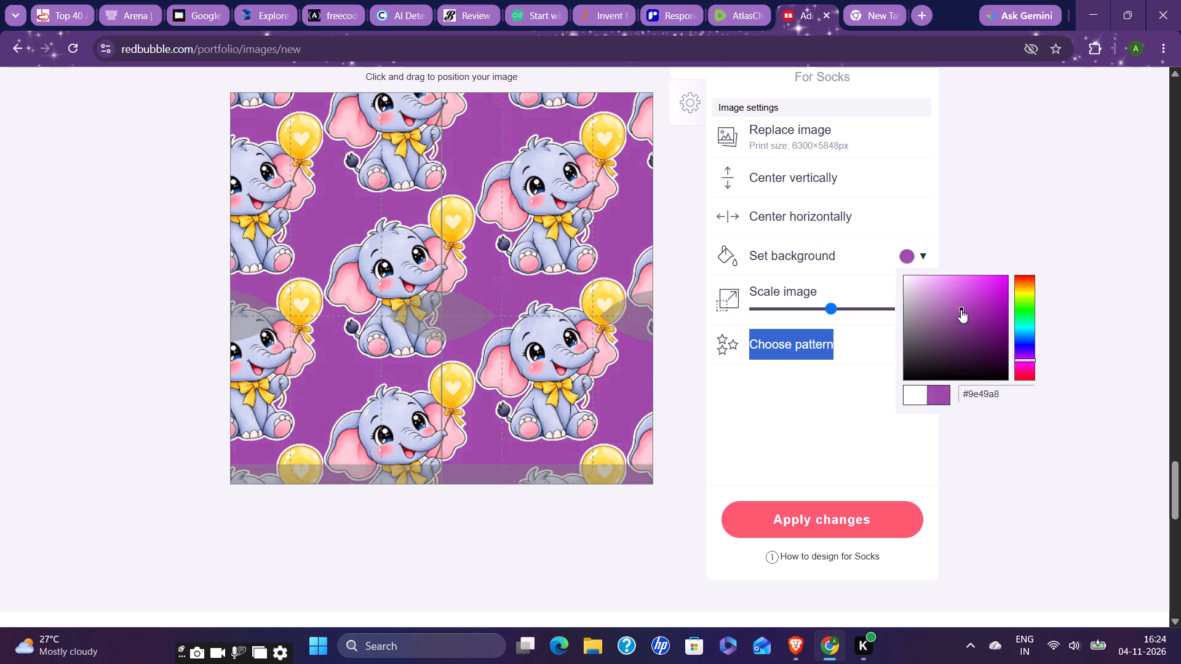
{"action": "left_click_drag", "start_coordinate": [961, 309], "coordinate": [962, 301]}
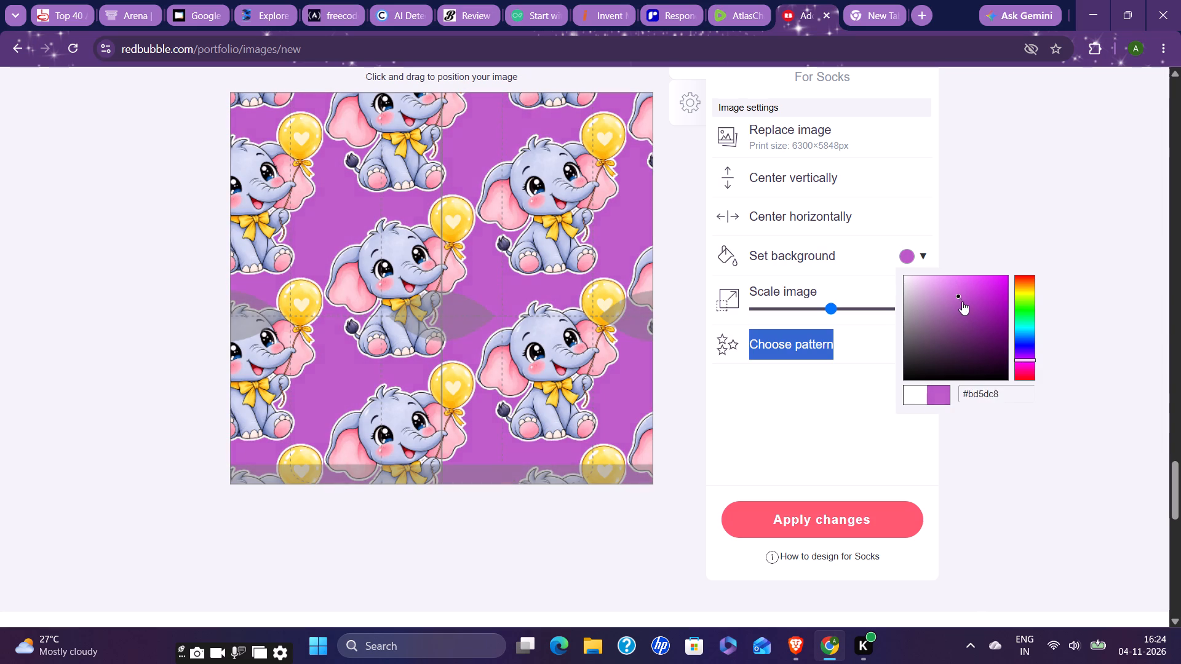
{"action": "left_click_drag", "start_coordinate": [962, 301], "coordinate": [959, 310]}
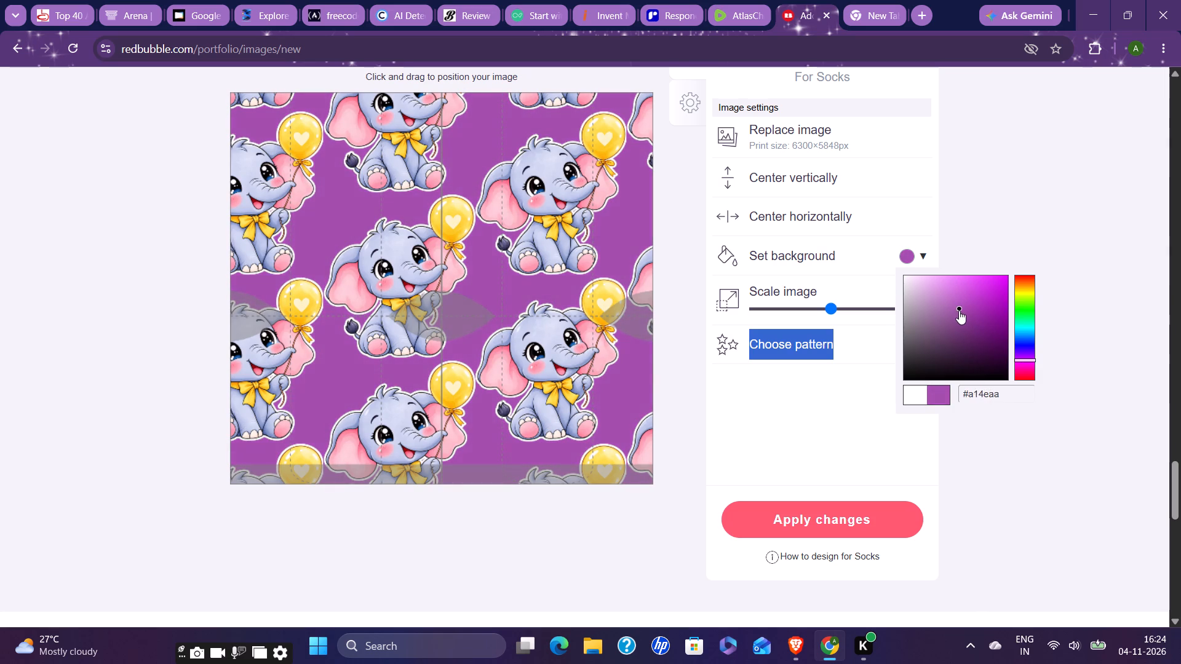
{"action": "left_click_drag", "start_coordinate": [959, 310], "coordinate": [944, 302]}
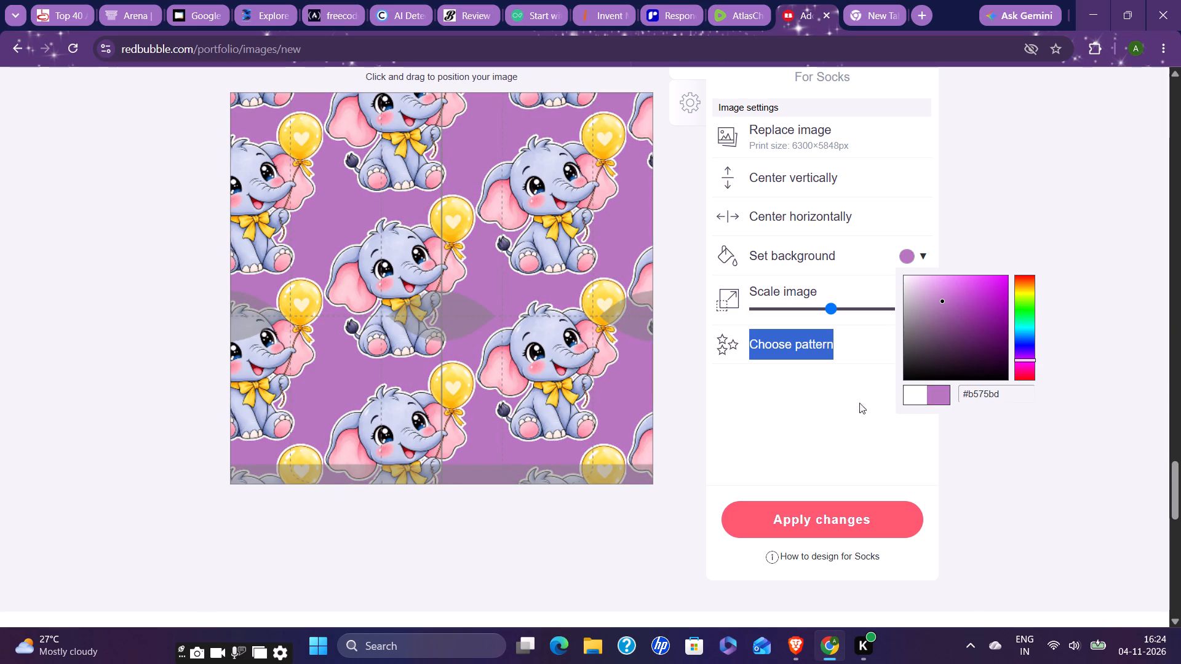
{"action": "left_click", "coordinate": [784, 518]}
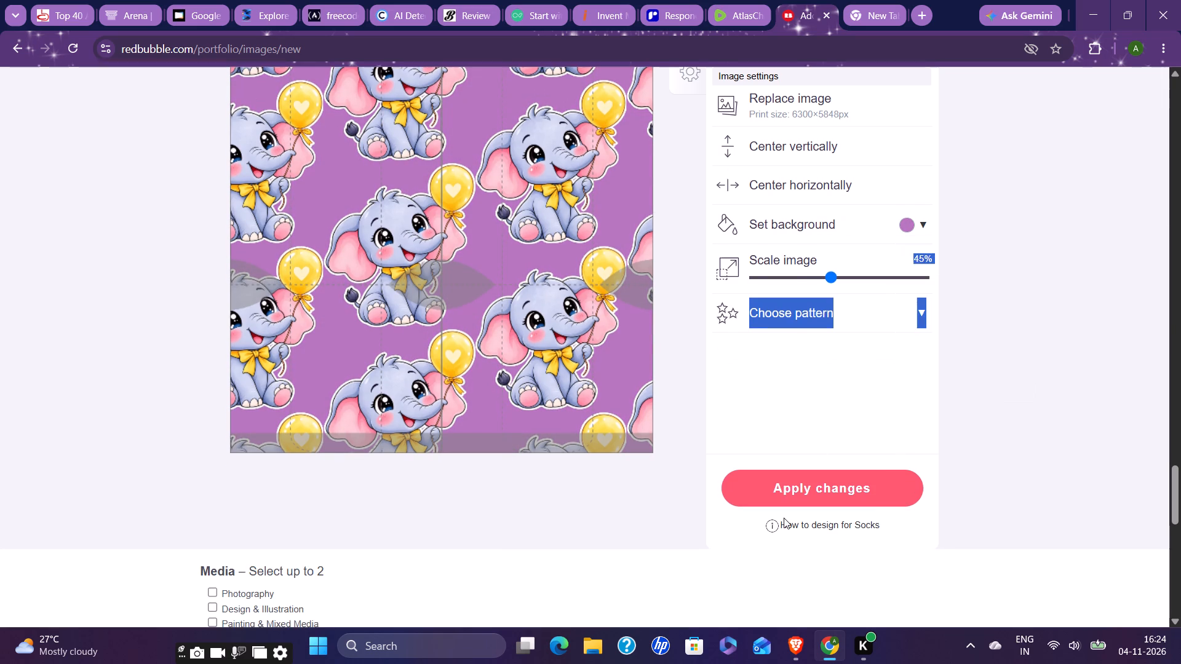
Review the product previews from Socks up to Standard Print Clothing for products that still need adjusting.
{"action": "scroll", "coordinate": [597, 267], "scroll_direction": "up", "scroll_amount": 4}
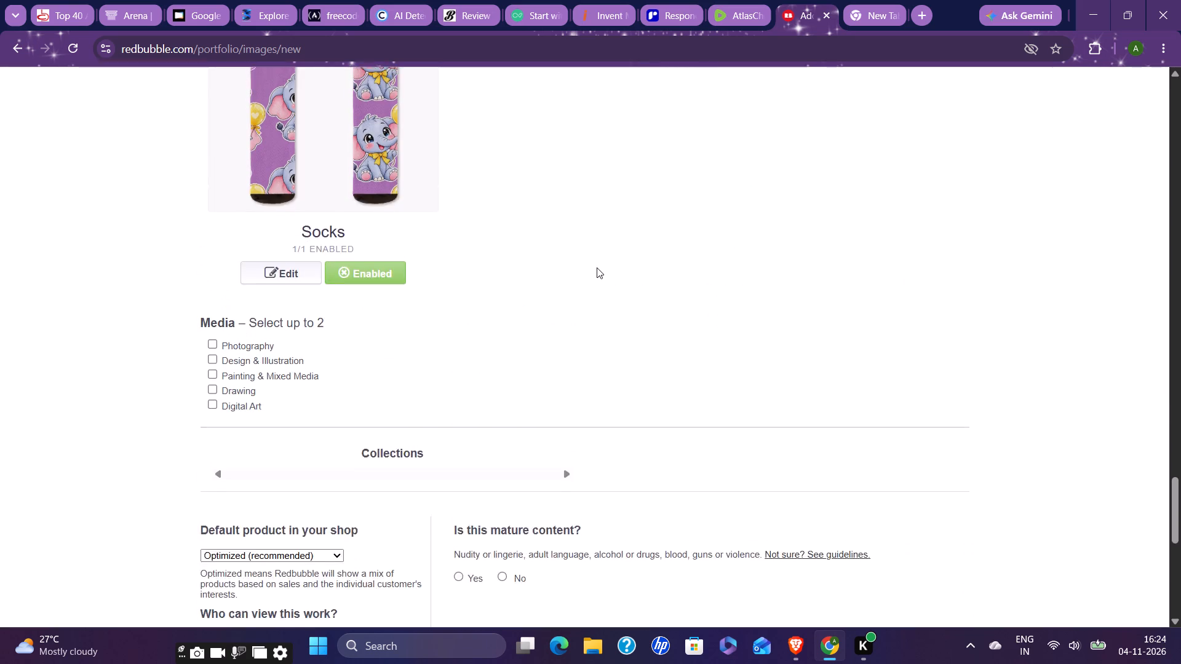
{"action": "scroll", "coordinate": [597, 267], "scroll_direction": "up", "scroll_amount": 1}
{"action": "scroll", "coordinate": [758, 292], "scroll_direction": "up", "scroll_amount": 4}
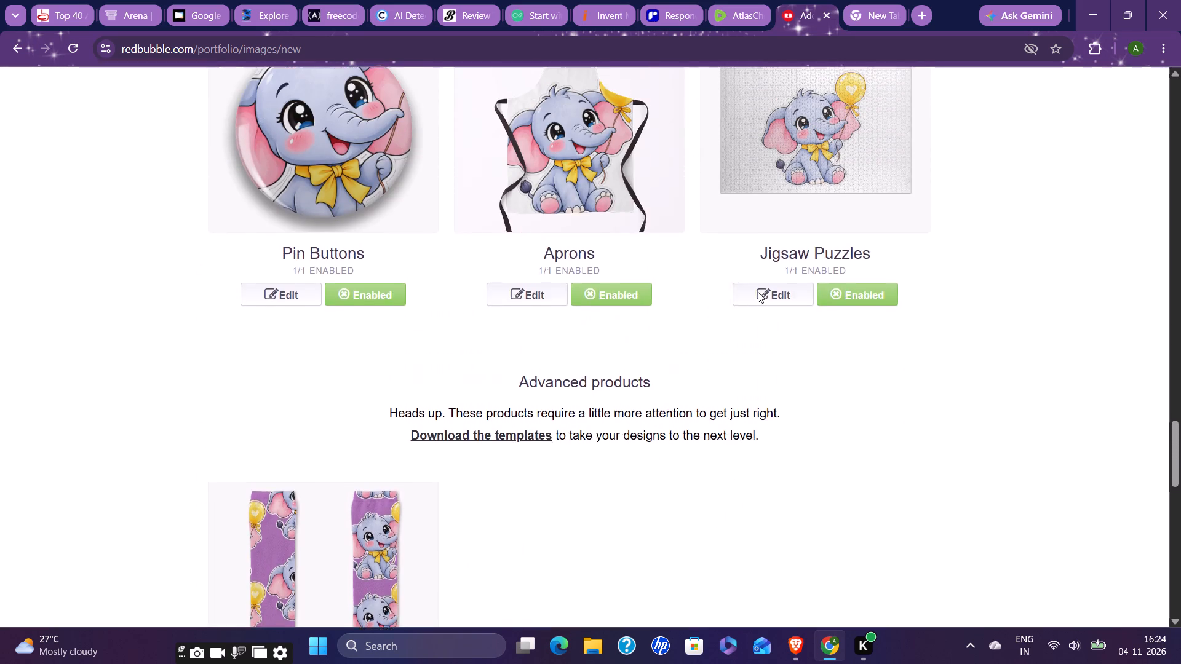
{"action": "scroll", "coordinate": [758, 292], "scroll_direction": "up", "scroll_amount": 1}
{"action": "scroll", "coordinate": [970, 464], "scroll_direction": "up", "scroll_amount": 3}
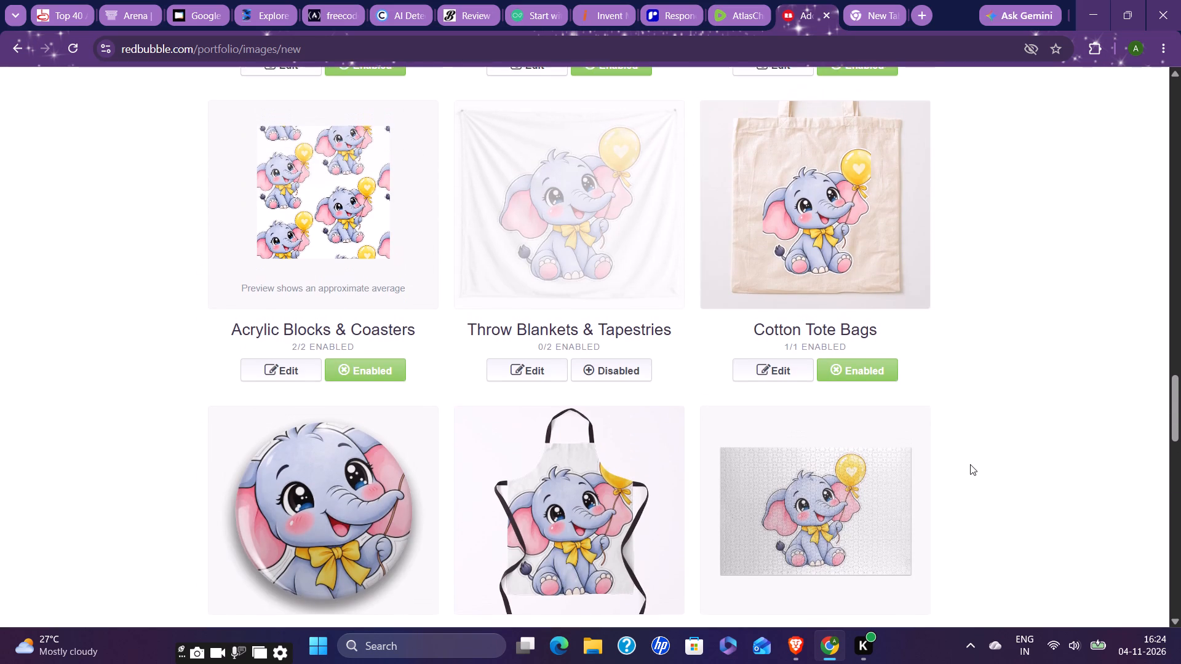
{"action": "scroll", "coordinate": [983, 443], "scroll_direction": "up", "scroll_amount": 4}
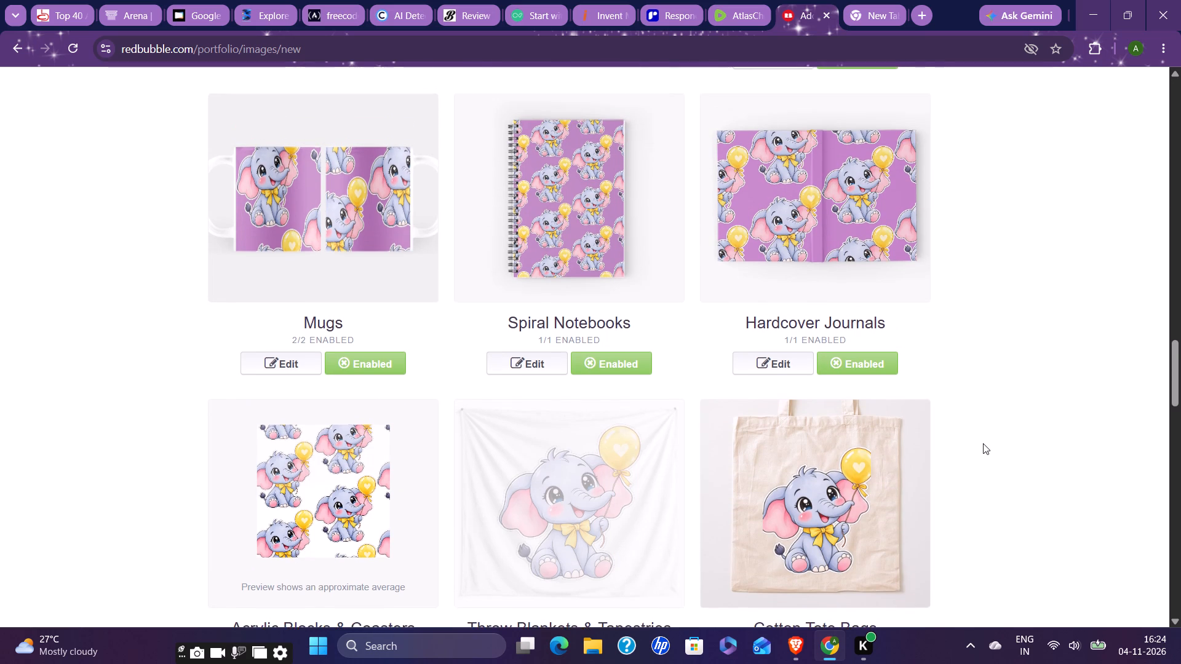
{"action": "scroll", "coordinate": [983, 443], "scroll_direction": "up", "scroll_amount": 3}
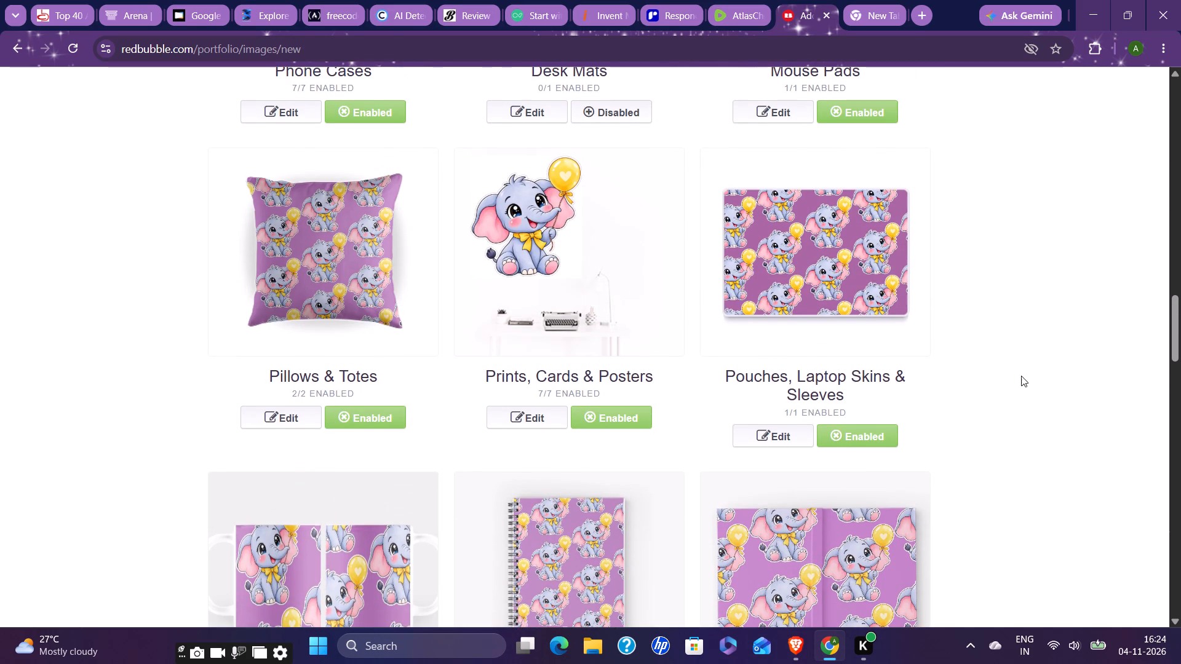
{"action": "scroll", "coordinate": [1021, 374], "scroll_direction": "up", "scroll_amount": 6}
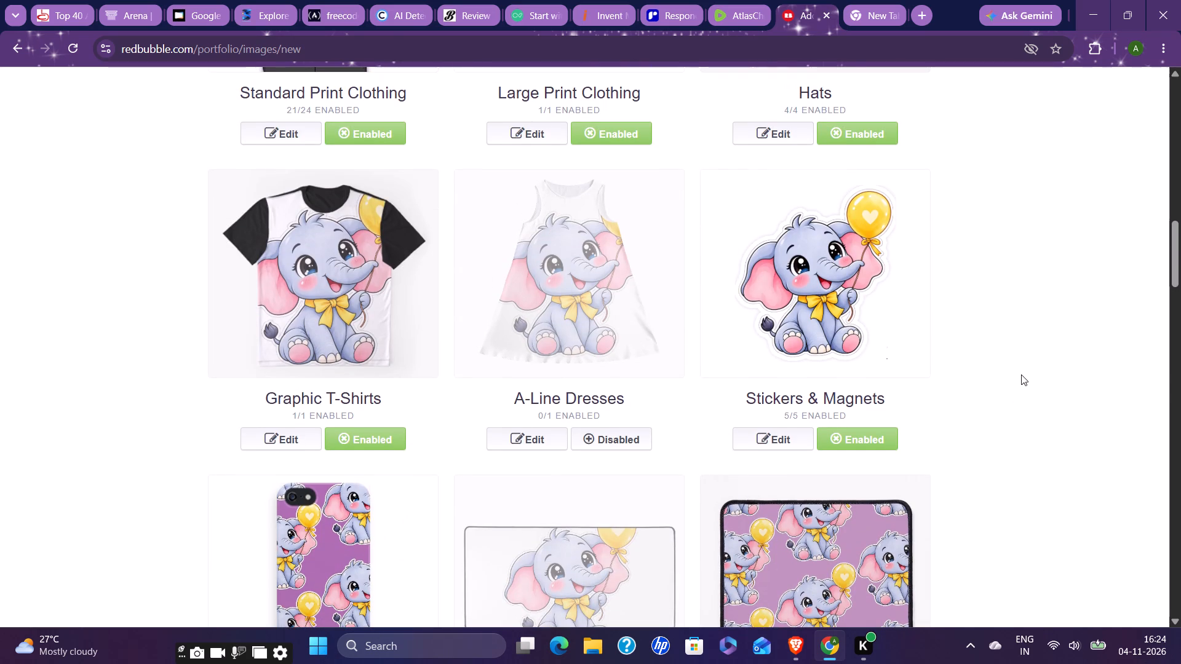
{"action": "scroll", "coordinate": [962, 209], "scroll_direction": "up", "scroll_amount": 3}
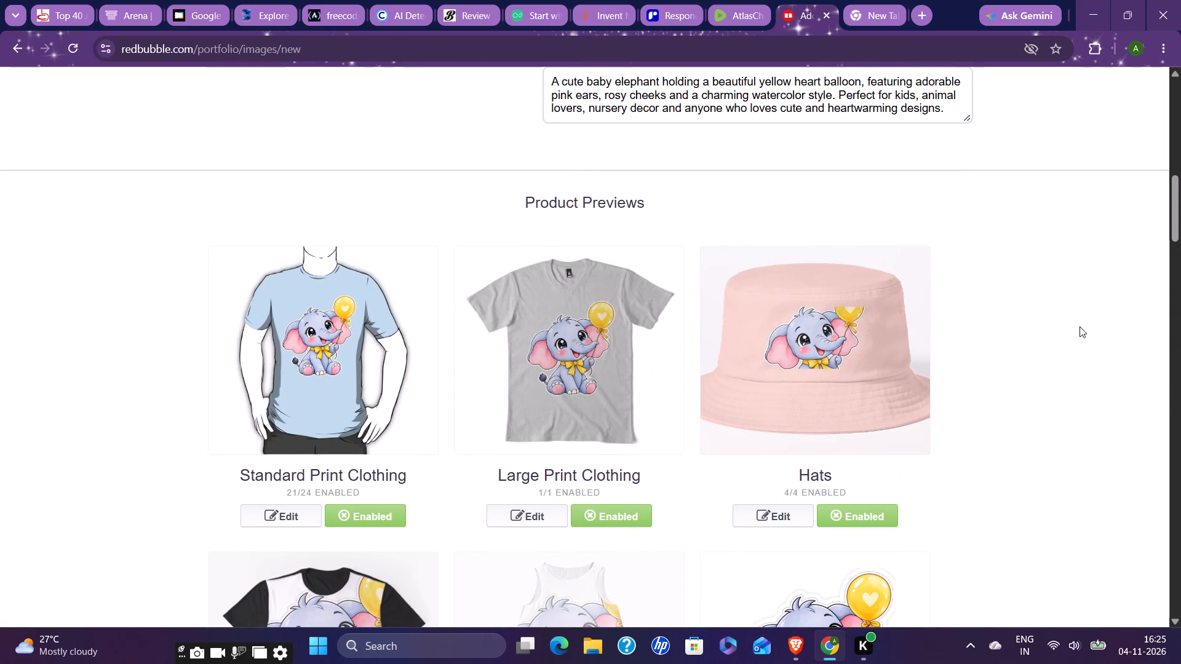
{"action": "scroll", "coordinate": [1080, 362], "scroll_direction": "down", "scroll_amount": 3}
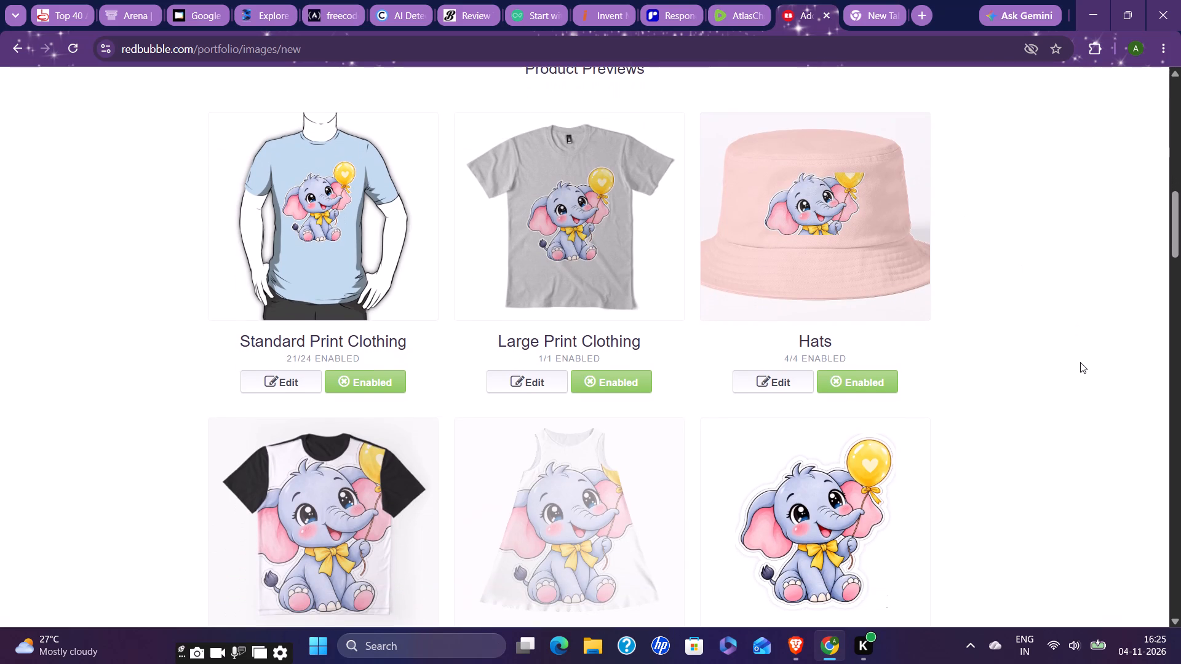
{"action": "scroll", "coordinate": [1080, 362], "scroll_direction": "down", "scroll_amount": 1}
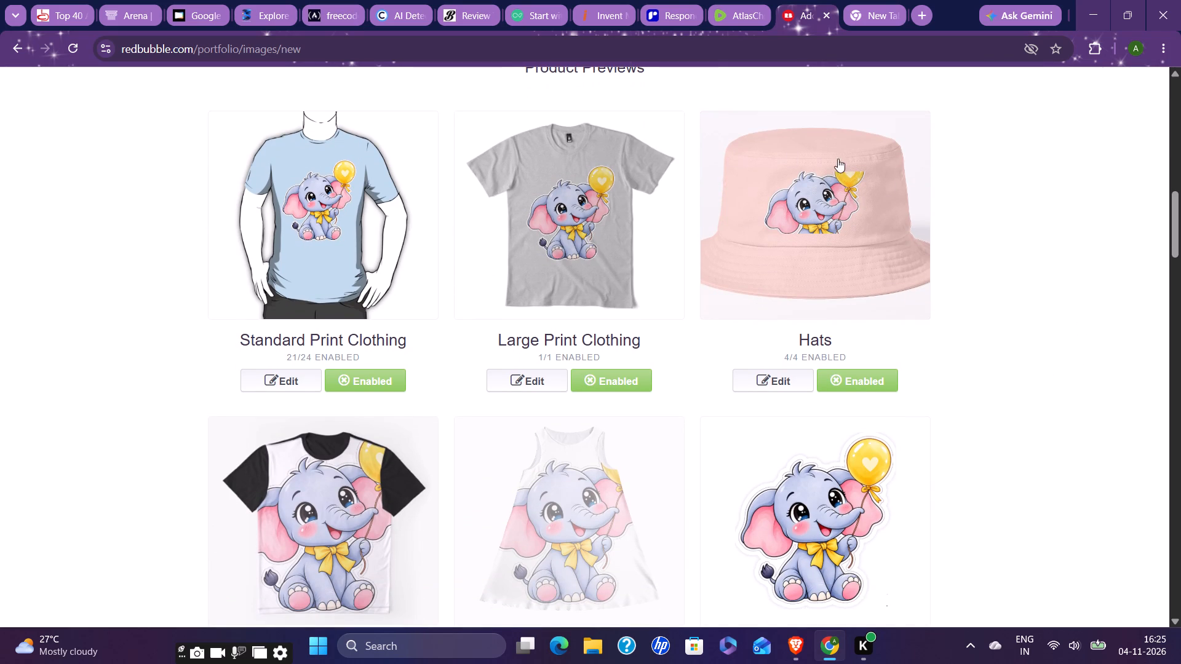
{"action": "scroll", "coordinate": [1080, 339], "scroll_direction": "down", "scroll_amount": 1}
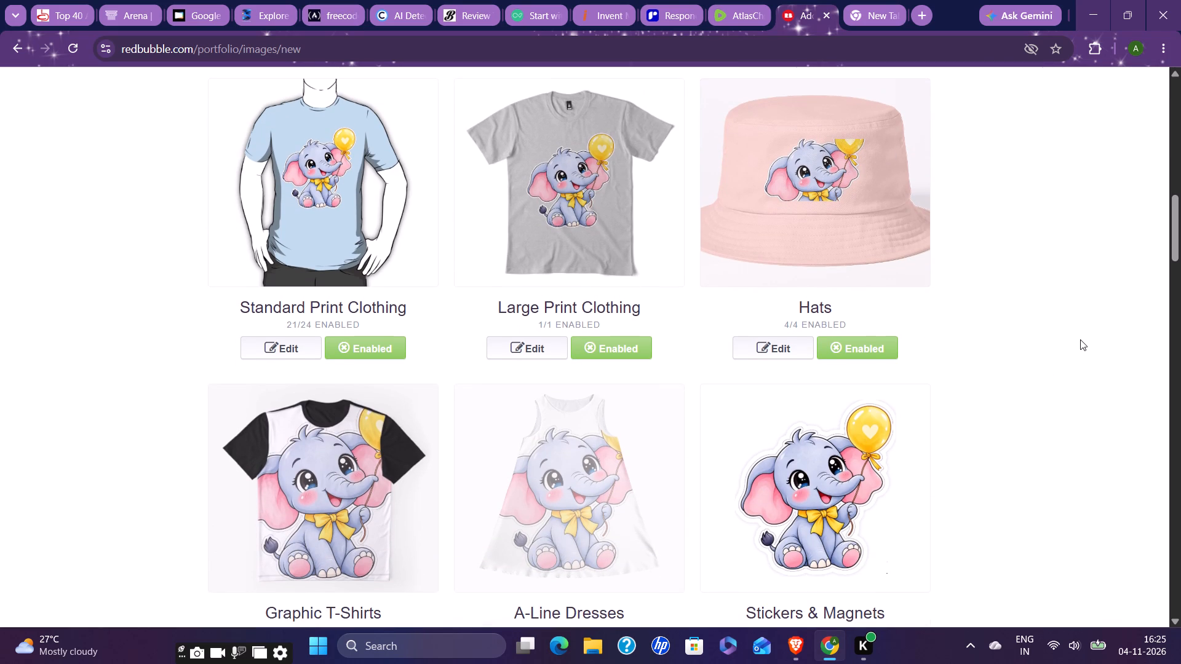
{"action": "scroll", "coordinate": [1080, 339], "scroll_direction": "down", "scroll_amount": 1}
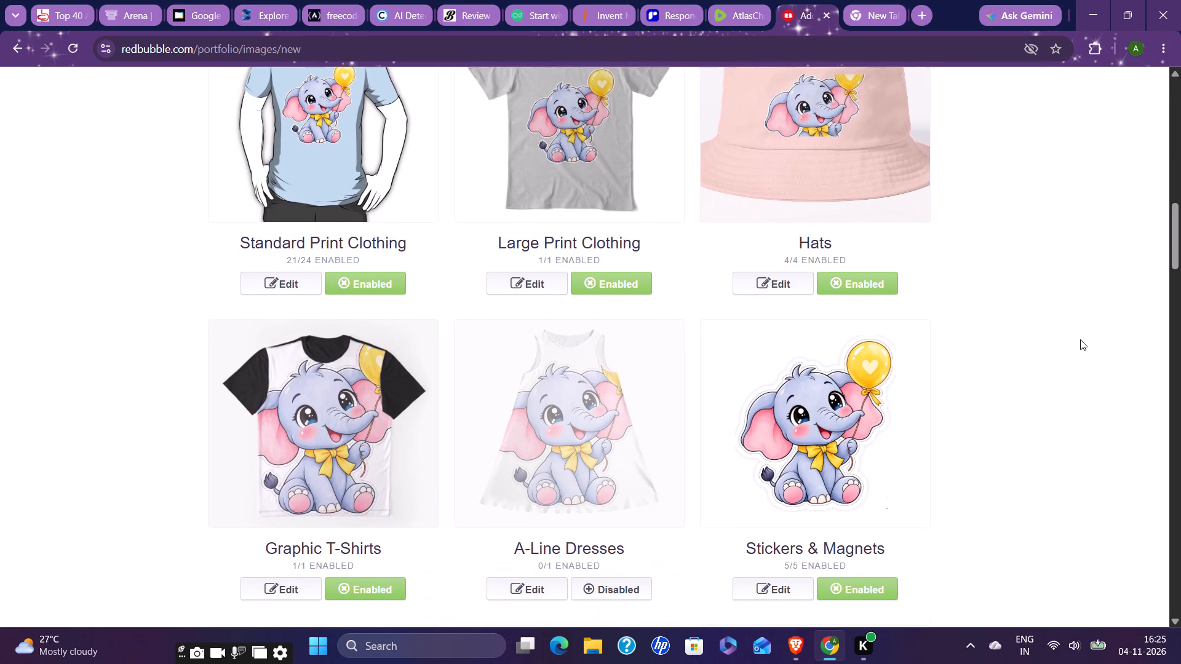
{"action": "scroll", "coordinate": [1080, 339], "scroll_direction": "down", "scroll_amount": 2}
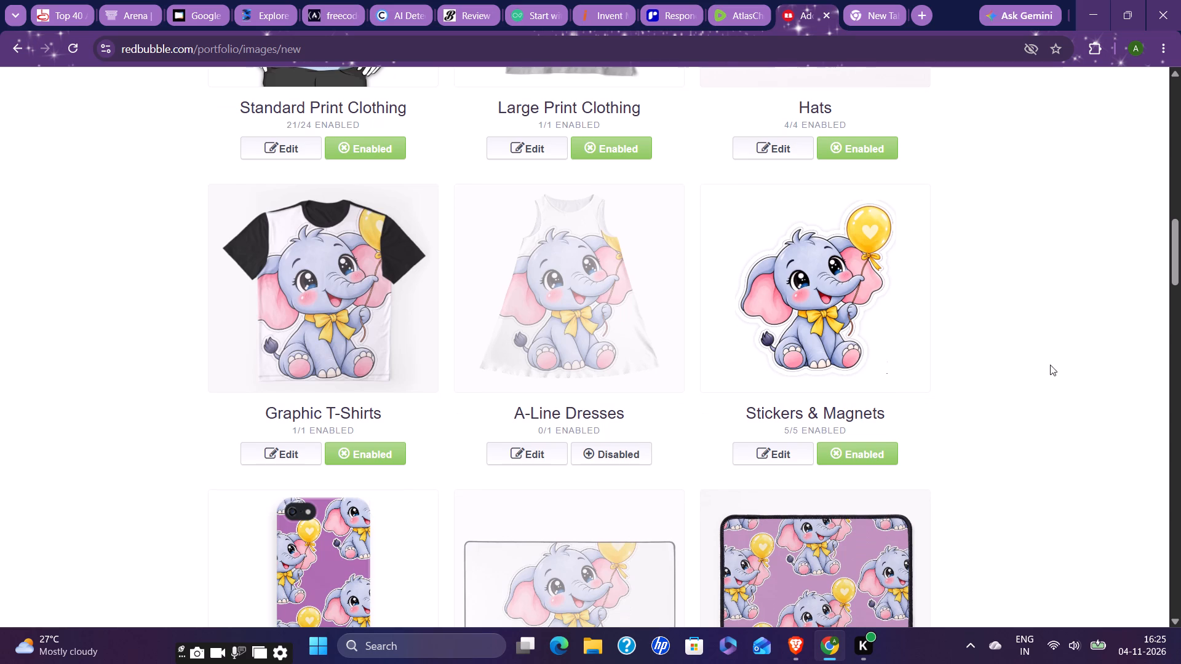
{"action": "scroll", "coordinate": [1059, 357], "scroll_direction": "down", "scroll_amount": 2}
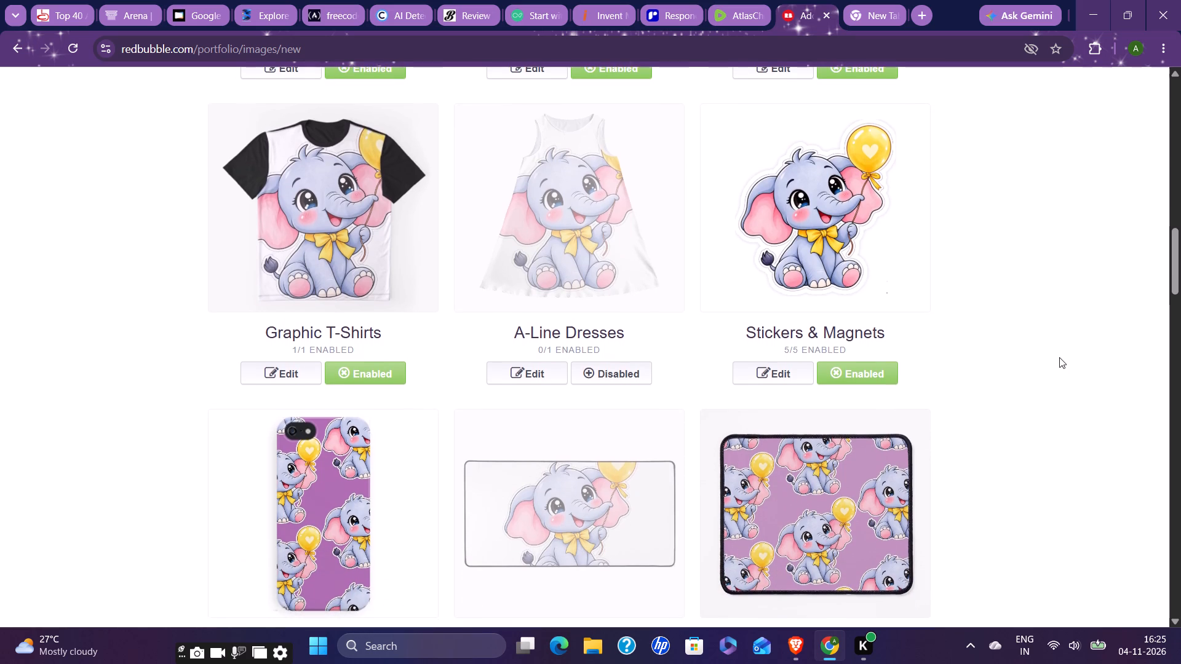
{"action": "scroll", "coordinate": [1059, 357], "scroll_direction": "down", "scroll_amount": 1}
{"action": "scroll", "coordinate": [1033, 306], "scroll_direction": "down", "scroll_amount": 1}
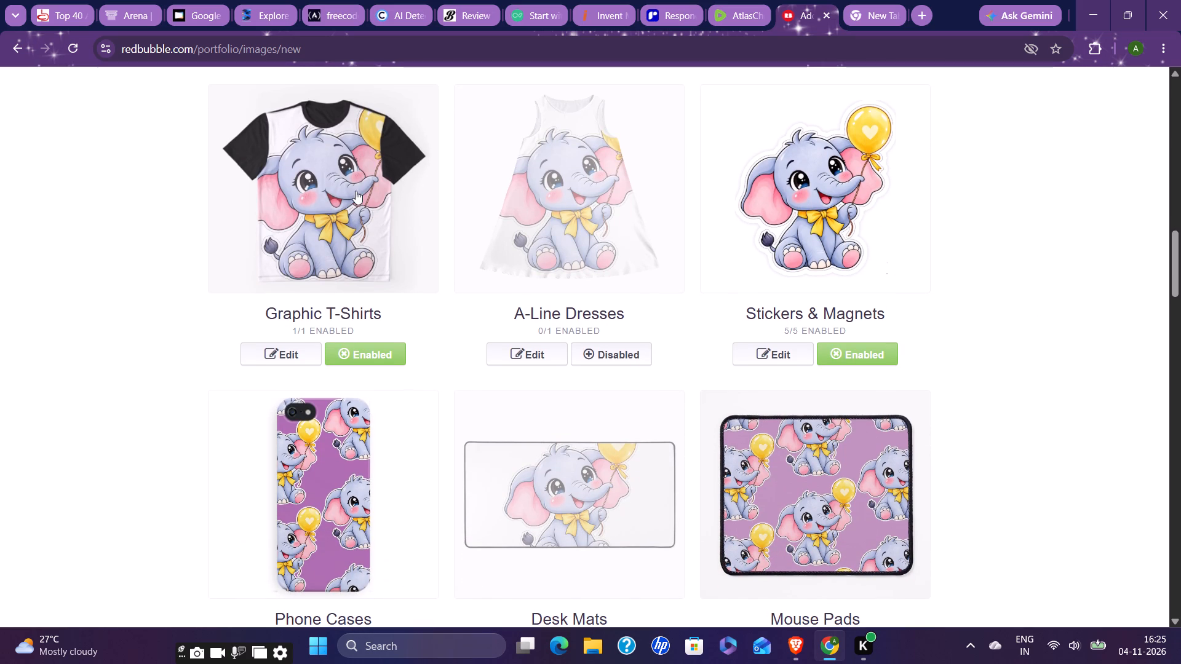
Open Graphic T-Shirts for editing, choose the offset grid pattern and scale the elephant artwork to 25%.
{"action": "left_click", "coordinate": [366, 208]}
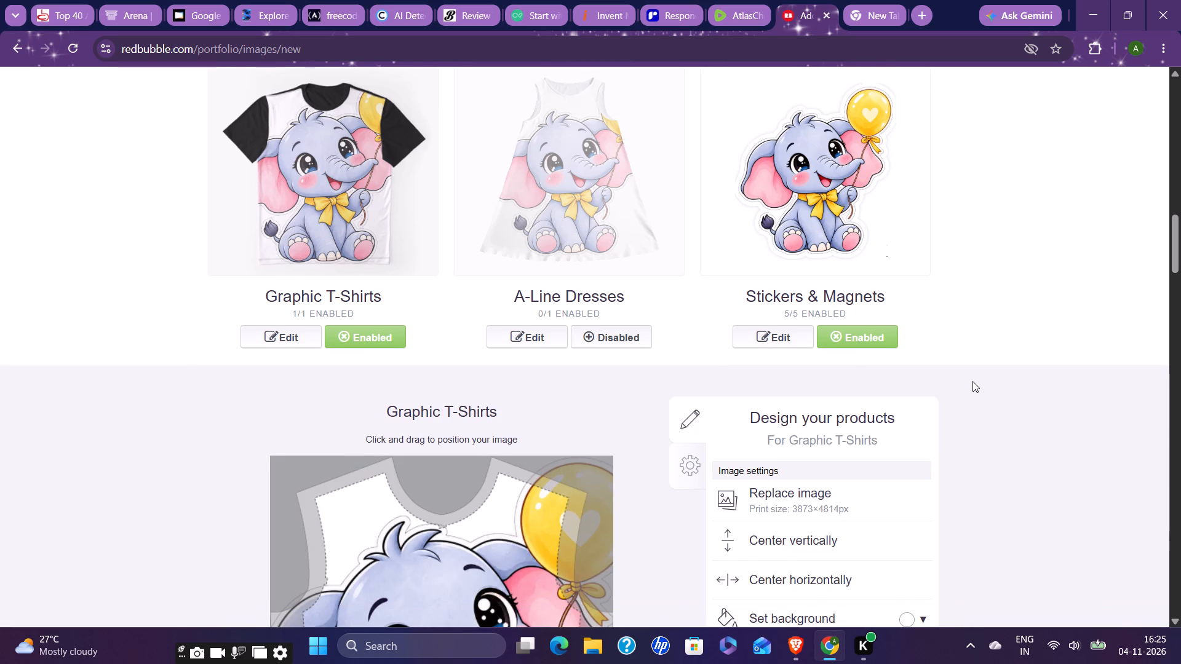
{"action": "scroll", "coordinate": [972, 381], "scroll_direction": "down", "scroll_amount": 5}
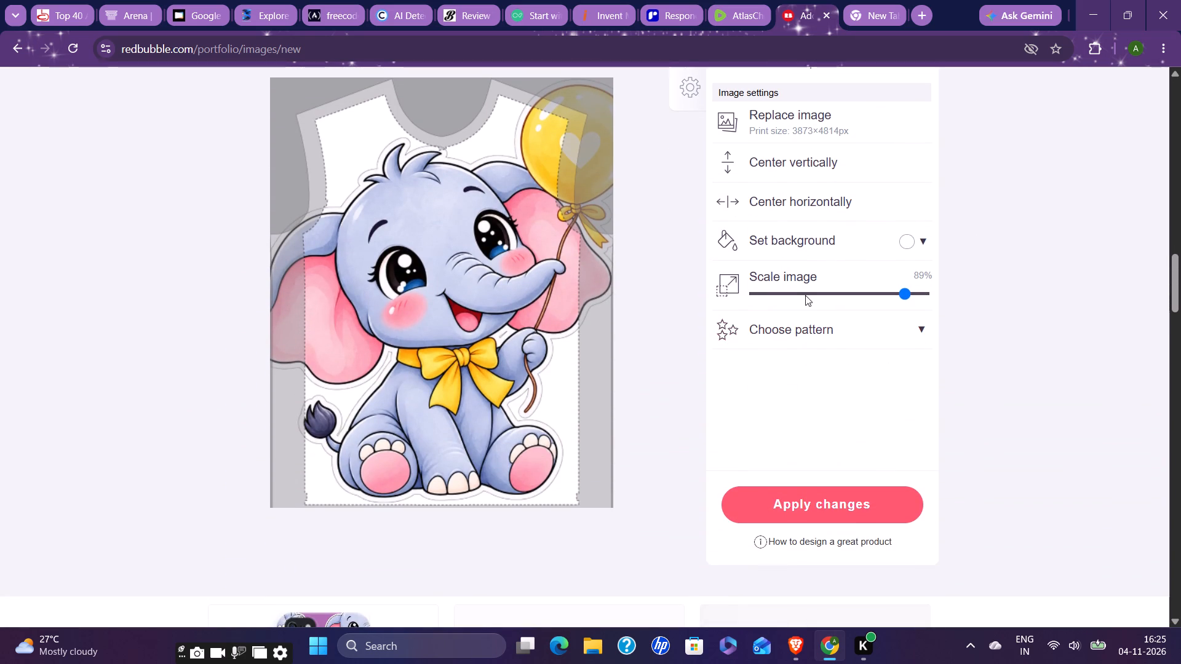
{"action": "left_click", "coordinate": [837, 291]}
{"action": "left_click", "coordinate": [907, 328]}
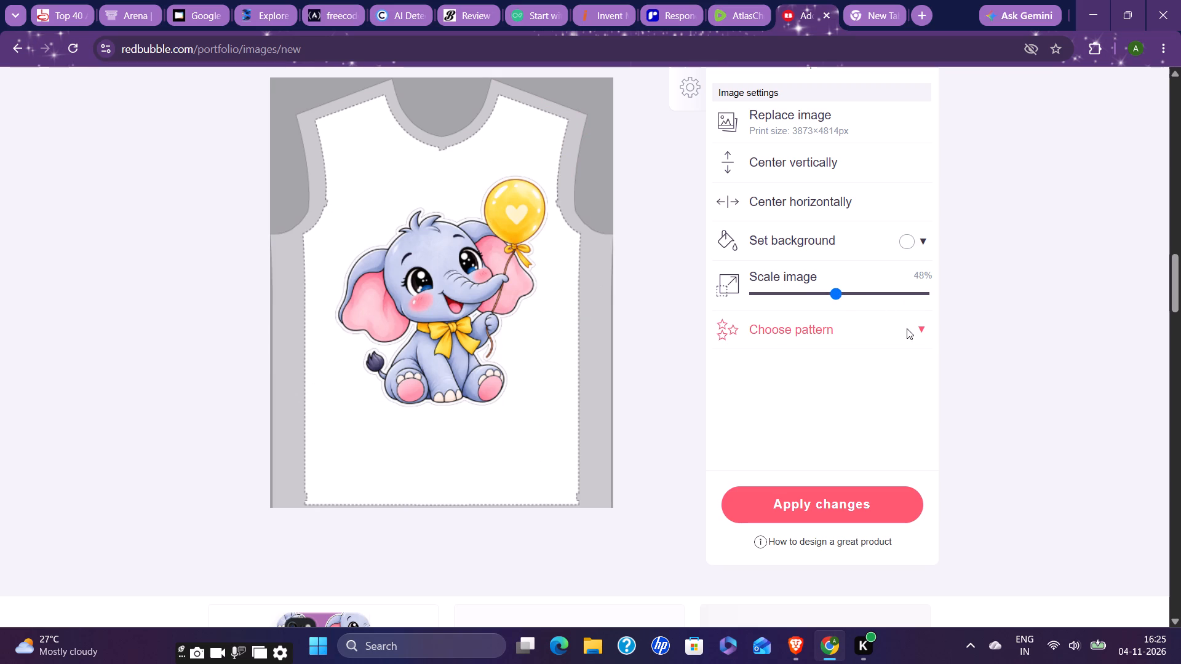
{"action": "left_click", "coordinate": [892, 378]}
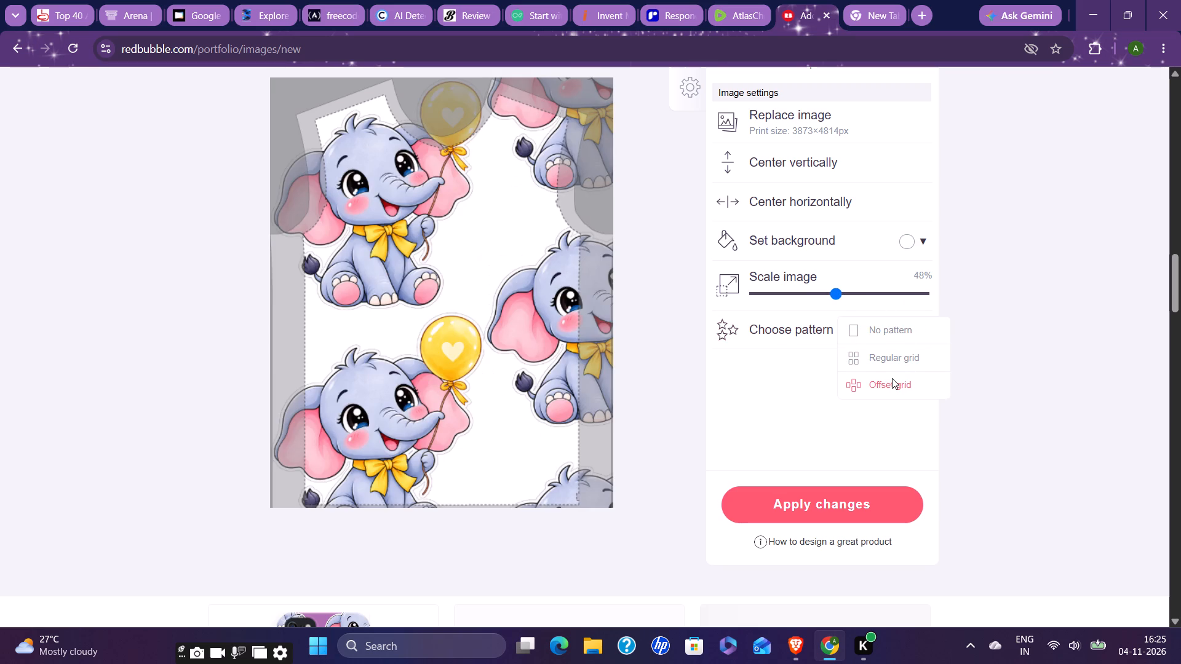
{"action": "left_click", "coordinate": [791, 297]}
{"action": "left_click_drag", "start_coordinate": [791, 297], "coordinate": [798, 296]}
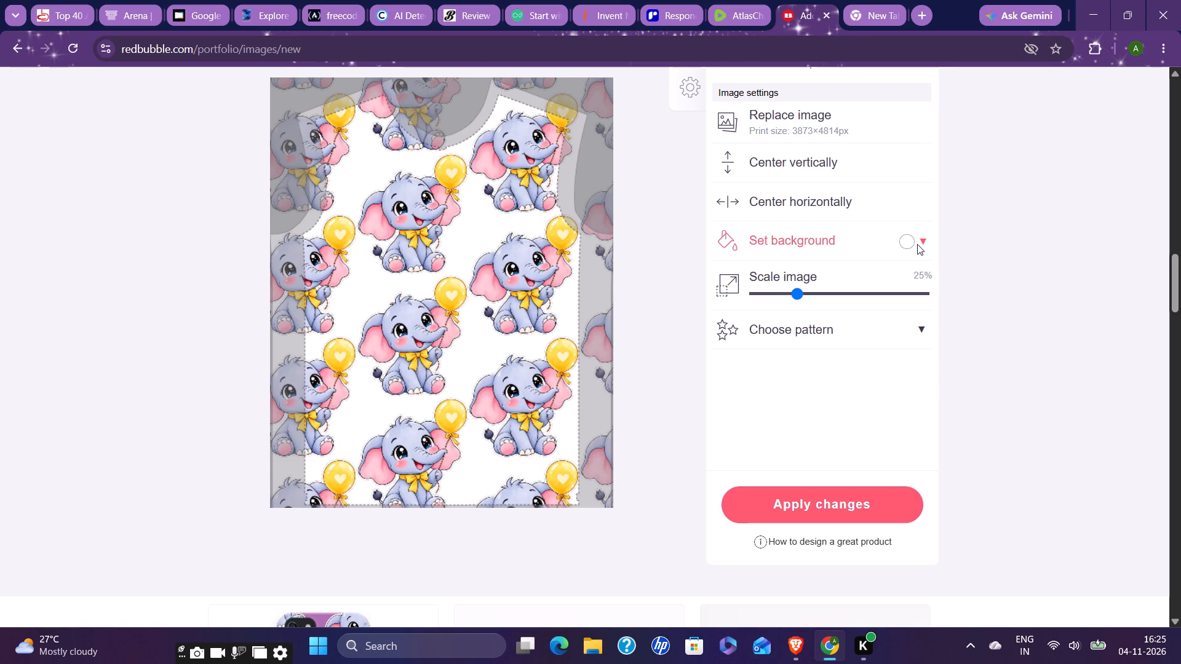
Set the Graphic T-Shirts background to soft purple #a876af and apply the changes.
{"action": "left_click", "coordinate": [917, 244]}
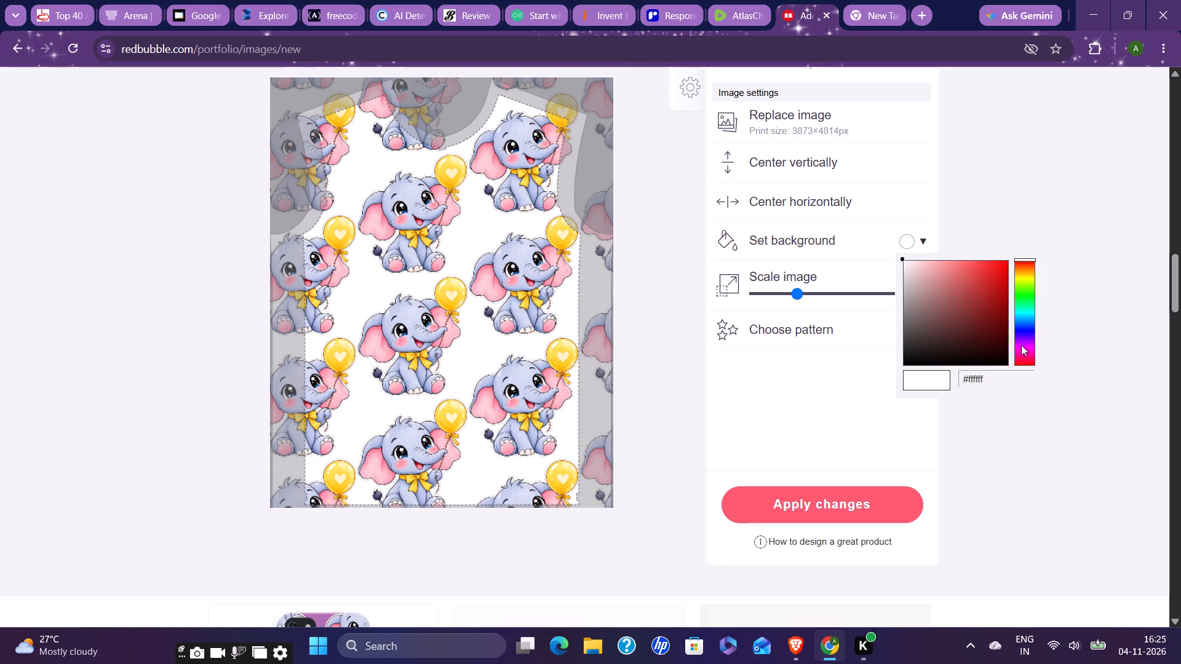
{"action": "left_click", "coordinate": [1021, 345]}
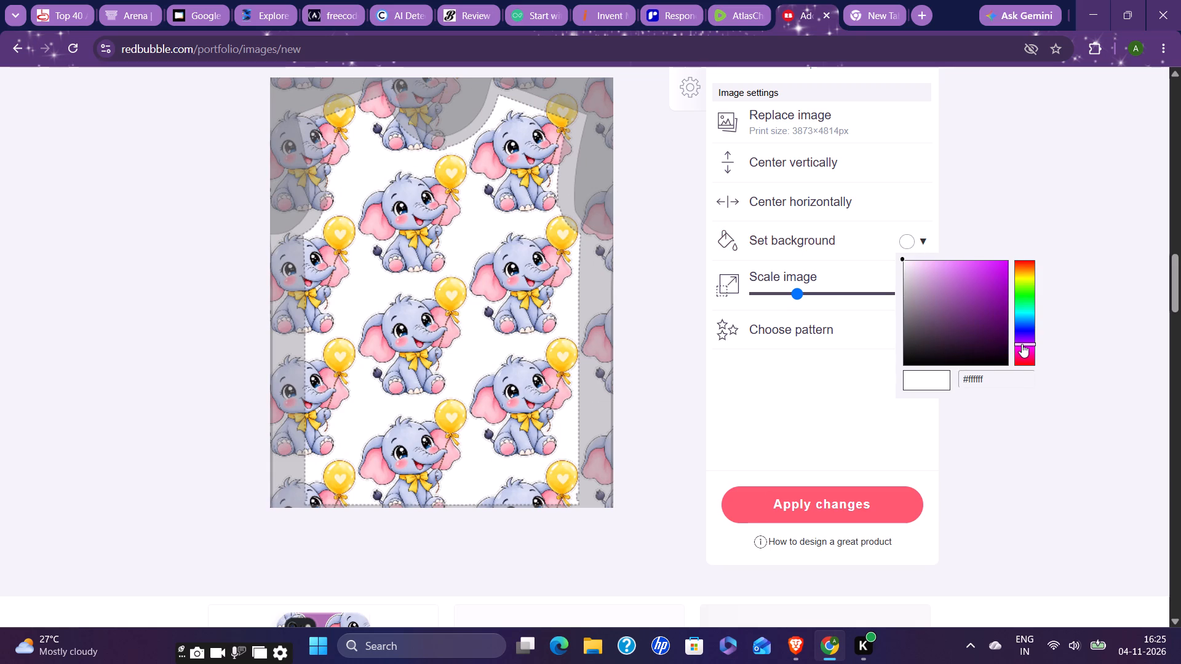
{"action": "left_click", "coordinate": [1022, 344]}
{"action": "left_click", "coordinate": [925, 381]}
{"action": "left_click", "coordinate": [944, 277]}
{"action": "left_click_drag", "start_coordinate": [944, 277], "coordinate": [937, 293]}
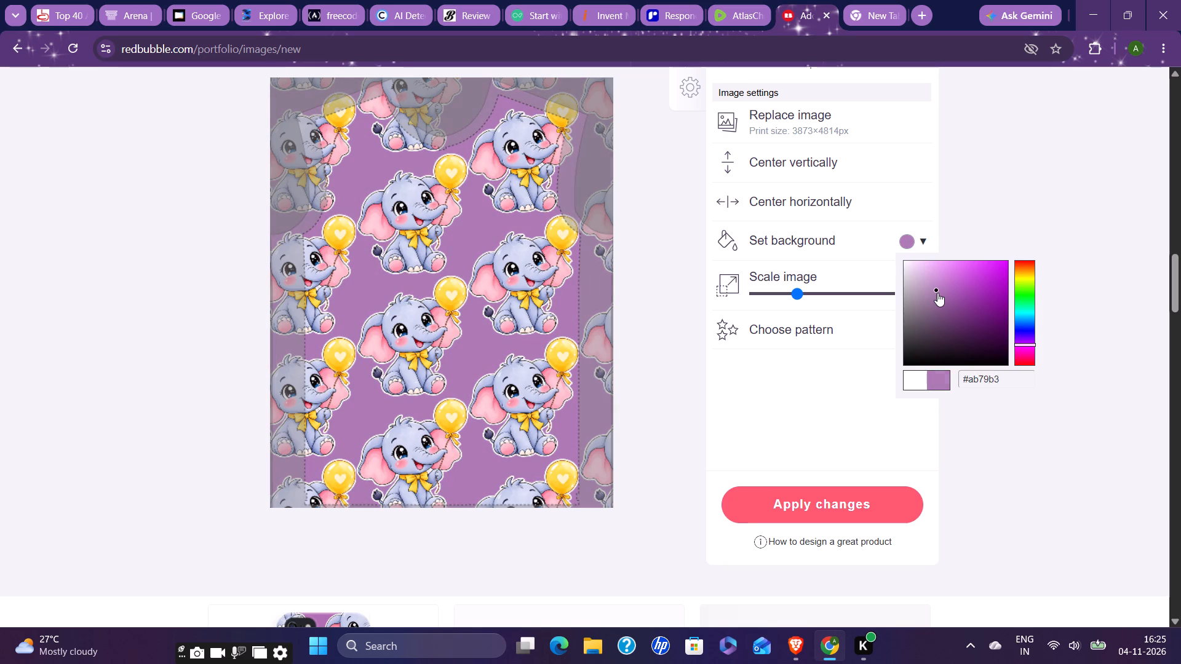
{"action": "left_click_drag", "start_coordinate": [937, 293], "coordinate": [937, 293]}
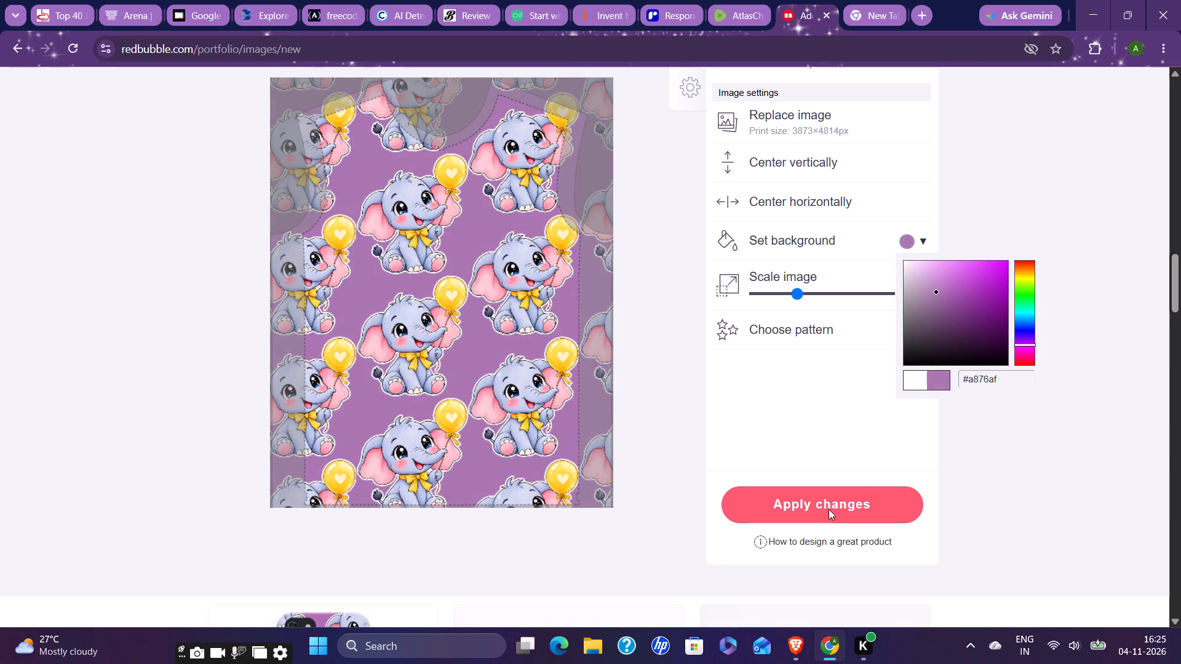
{"action": "left_click", "coordinate": [829, 509]}
{"action": "left_click", "coordinate": [829, 509]}
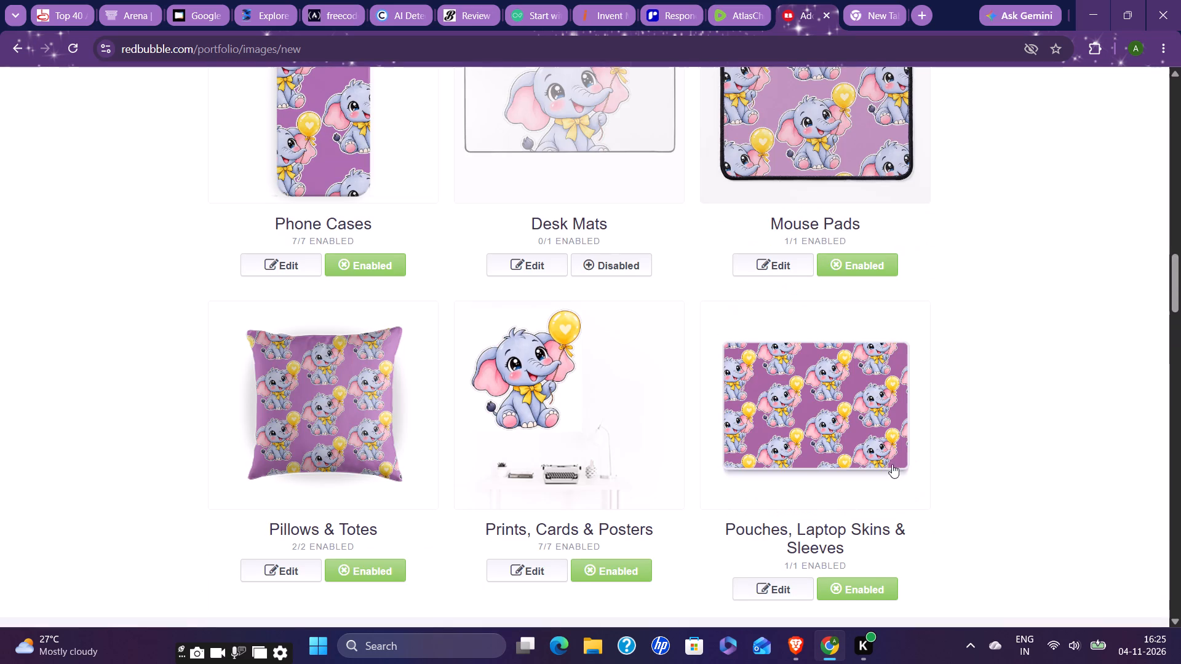
Open Pouches, Laptop Skins & Sleeves for editing, scale the elephant pattern to 15% and apply the changes.
{"action": "scroll", "coordinate": [987, 413], "scroll_direction": "up", "scroll_amount": 8}
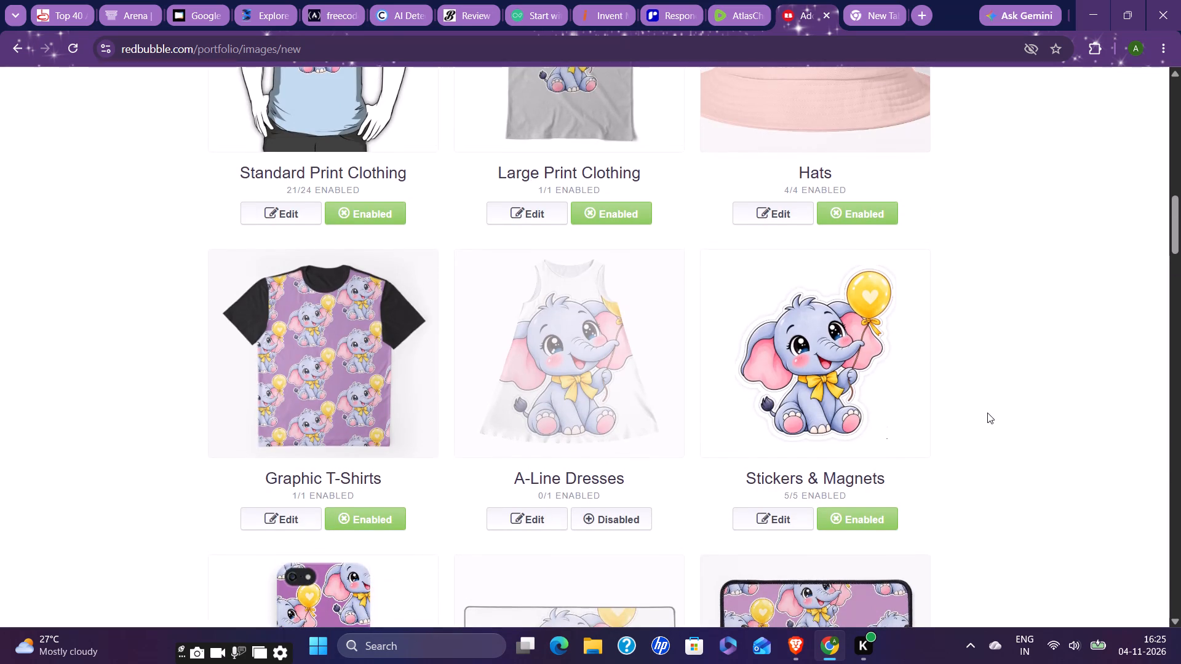
{"action": "scroll", "coordinate": [987, 413], "scroll_direction": "down", "scroll_amount": 3}
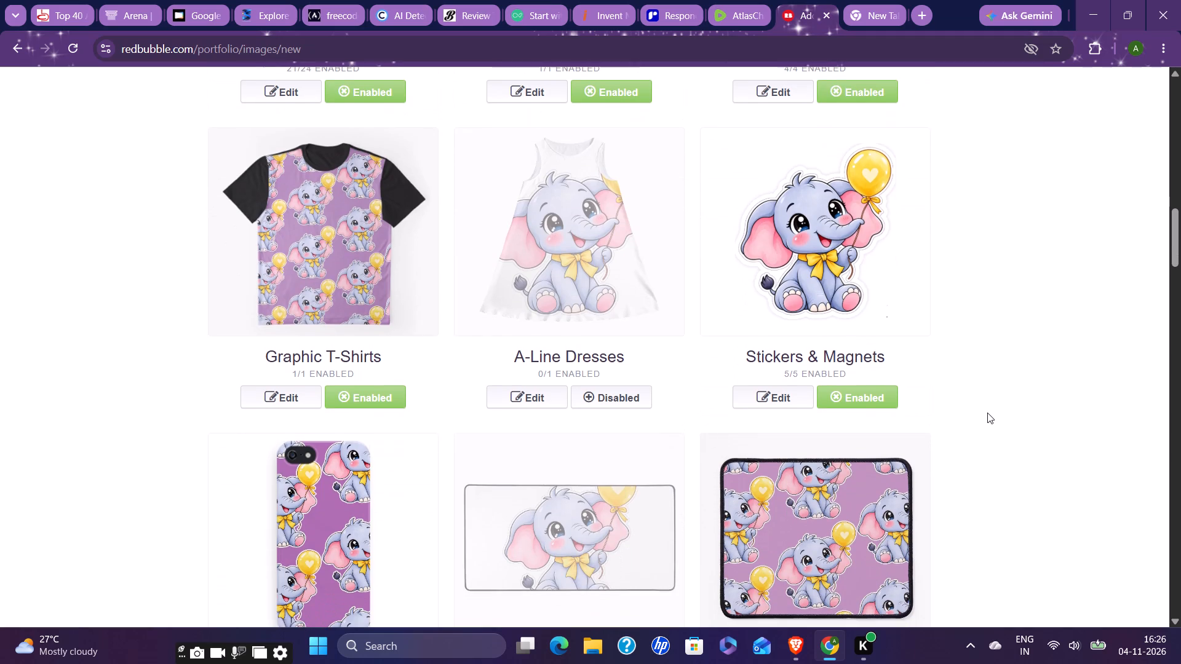
{"action": "scroll", "coordinate": [987, 413], "scroll_direction": "down", "scroll_amount": 5}
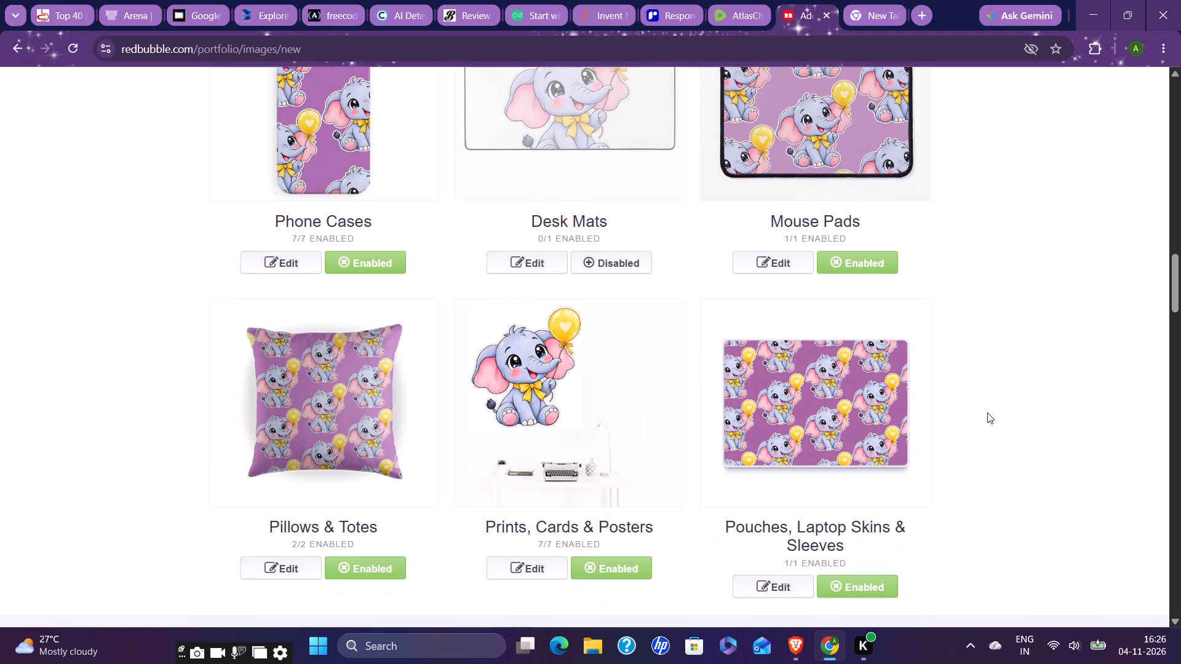
{"action": "scroll", "coordinate": [987, 413], "scroll_direction": "down", "scroll_amount": 4}
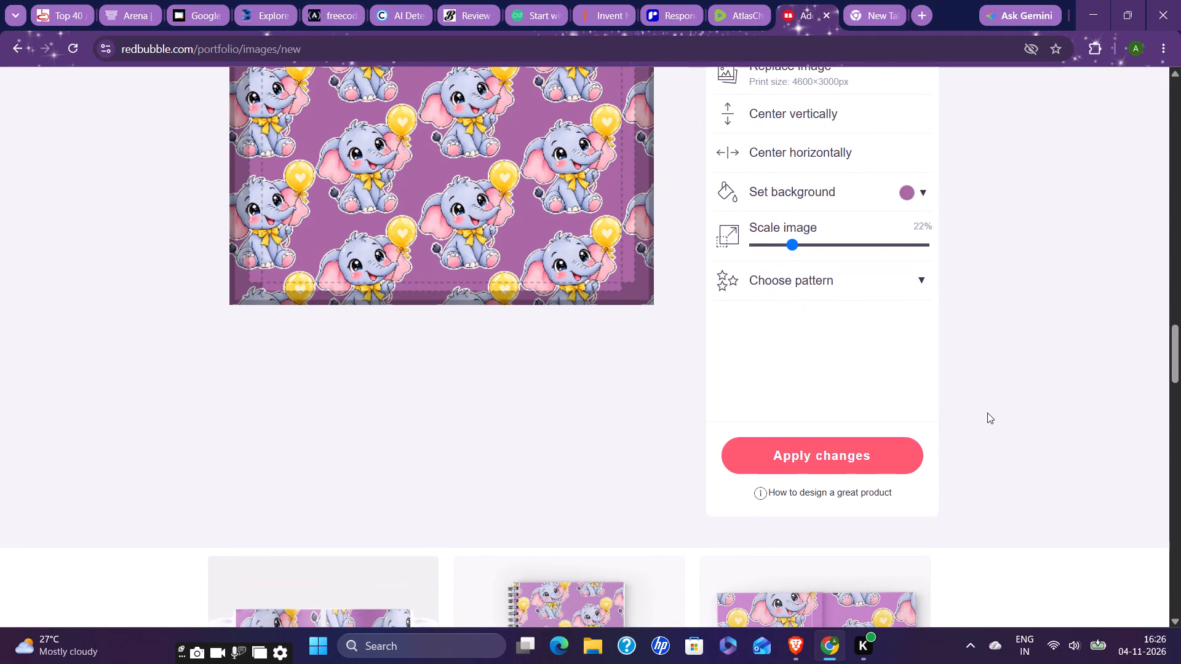
{"action": "left_click", "coordinate": [779, 242]}
{"action": "left_click", "coordinate": [779, 242]}
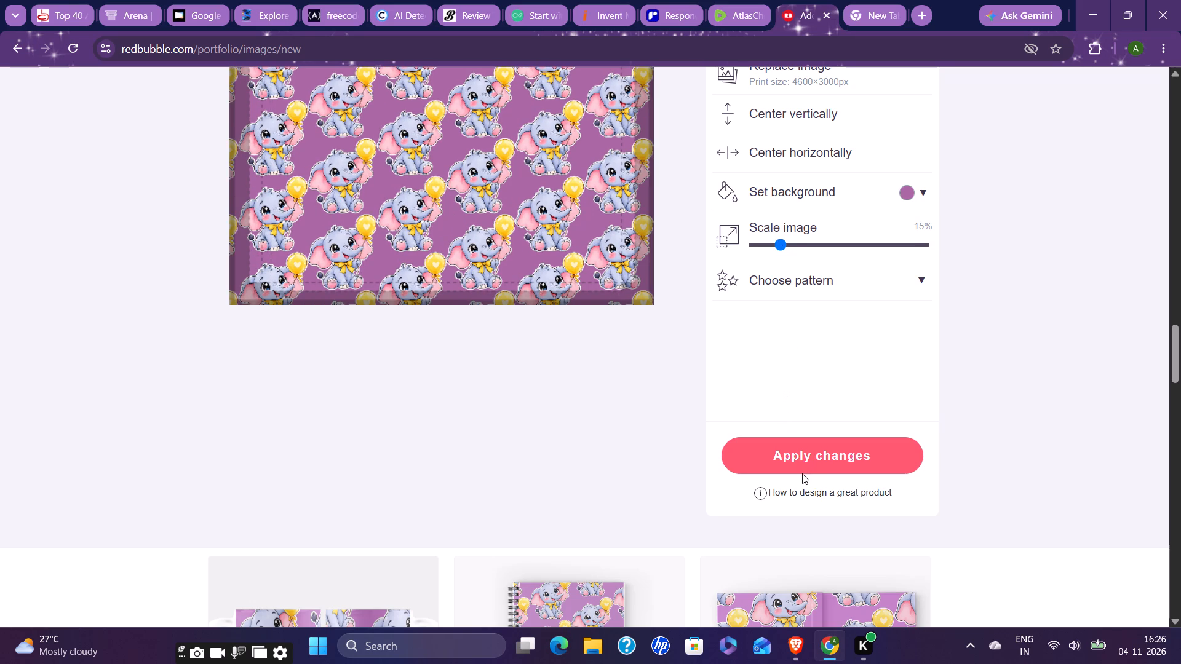
{"action": "left_click", "coordinate": [840, 448]}
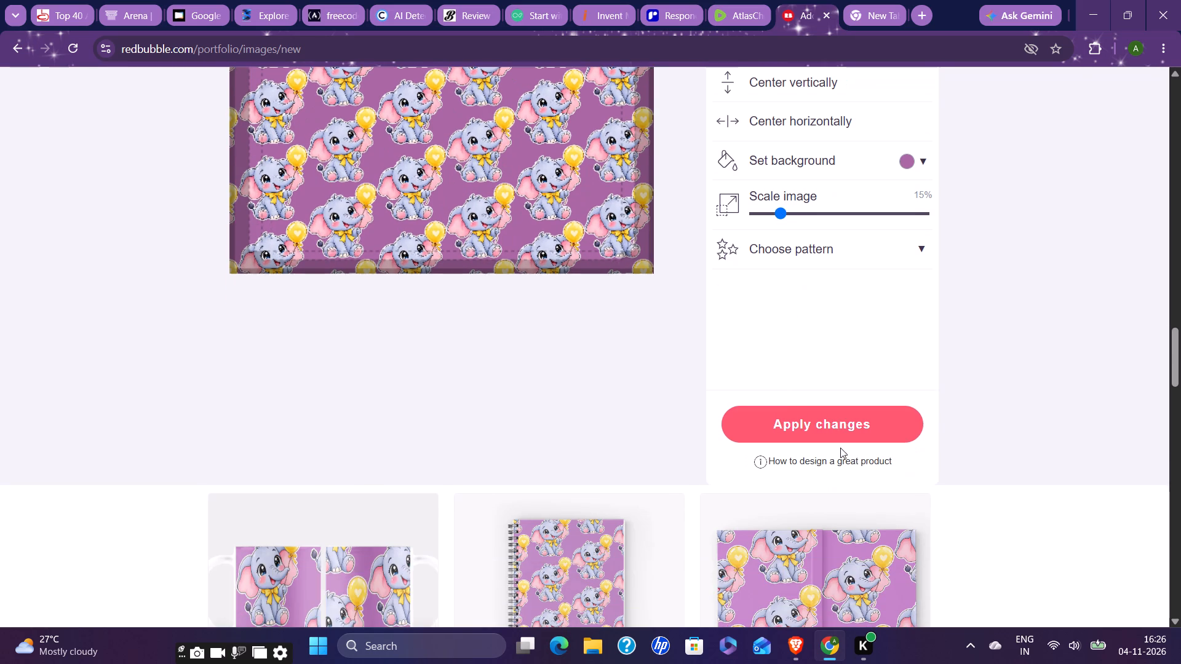
Review all product previews from Standard Print Clothing down to Socks for anything that still needs adjusting.
{"action": "scroll", "coordinate": [978, 312], "scroll_direction": "up", "scroll_amount": 5}
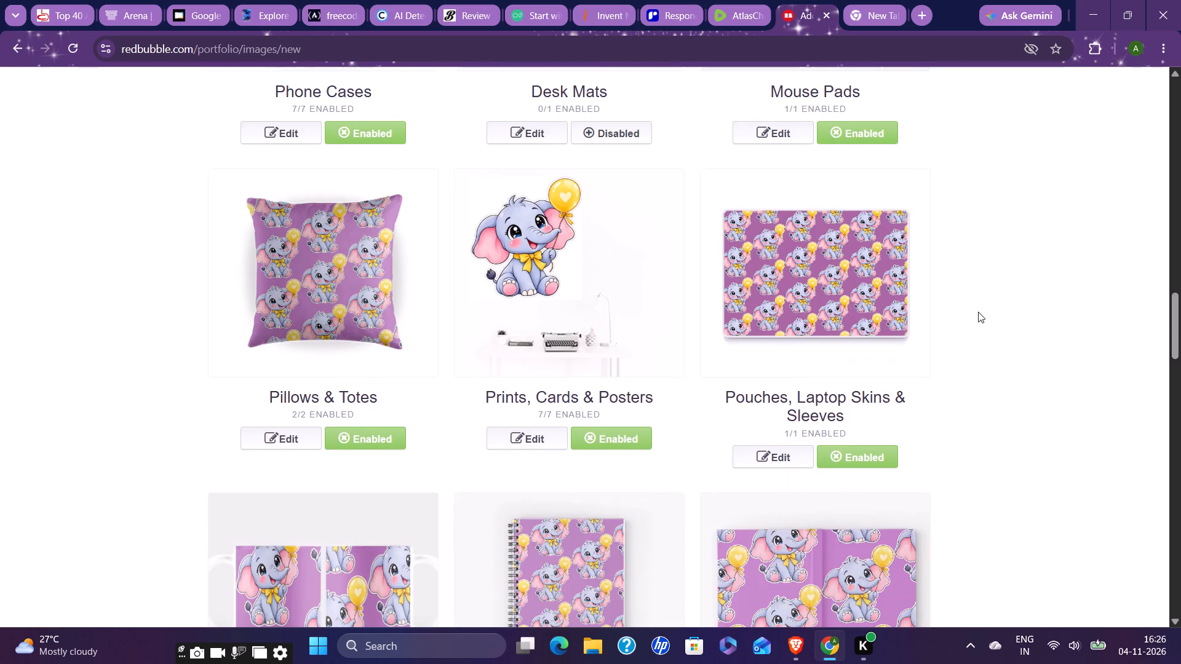
{"action": "scroll", "coordinate": [978, 312], "scroll_direction": "up", "scroll_amount": 4}
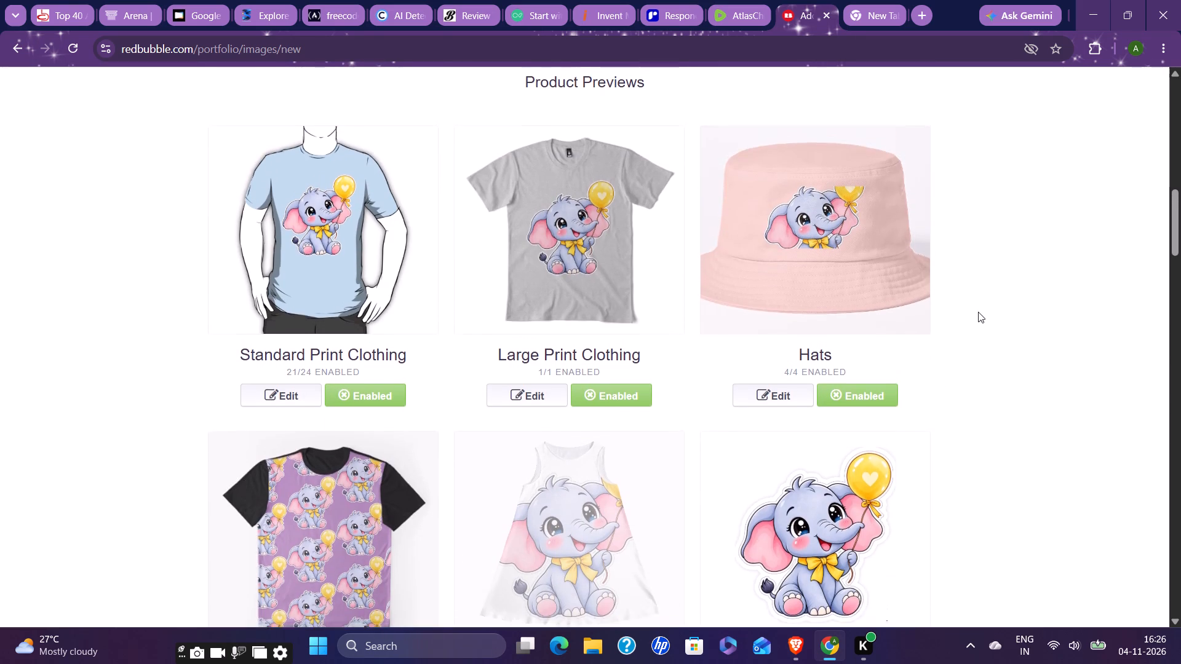
{"action": "scroll", "coordinate": [1003, 406], "scroll_direction": "down", "scroll_amount": 3}
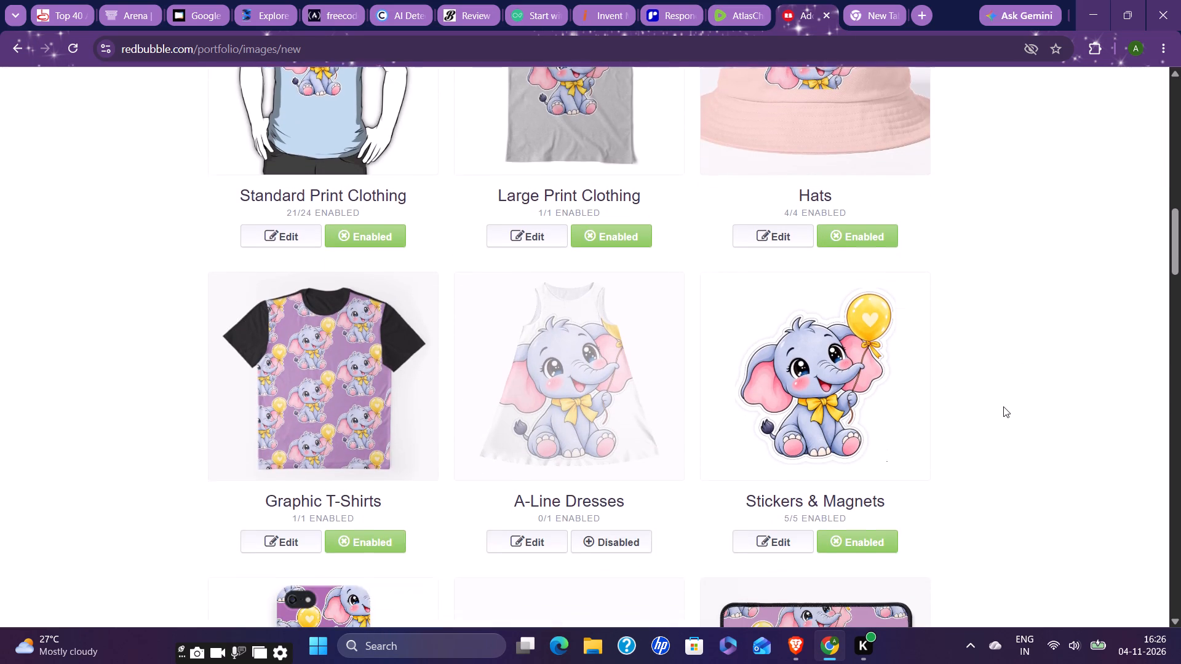
{"action": "scroll", "coordinate": [1003, 406], "scroll_direction": "down", "scroll_amount": 8}
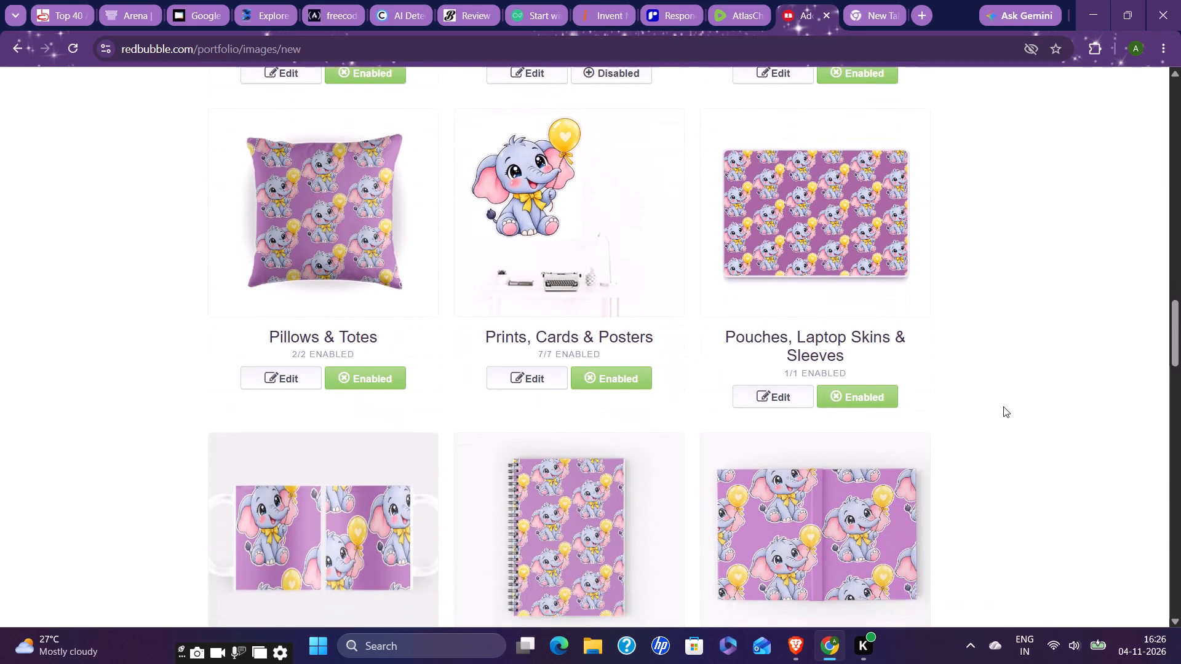
{"action": "scroll", "coordinate": [1003, 406], "scroll_direction": "down", "scroll_amount": 6}
{"action": "scroll", "coordinate": [1003, 406], "scroll_direction": "up", "scroll_amount": 1}
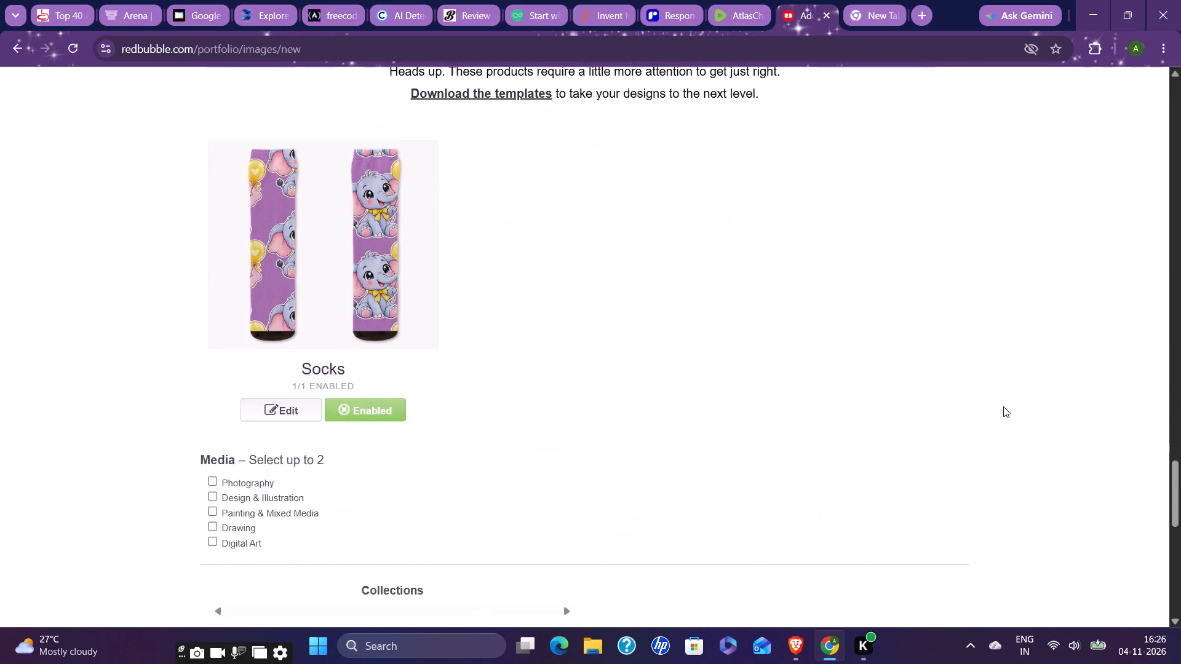
{"action": "scroll", "coordinate": [1003, 406], "scroll_direction": "up", "scroll_amount": 4}
{"action": "scroll", "coordinate": [1003, 406], "scroll_direction": "down", "scroll_amount": 2}
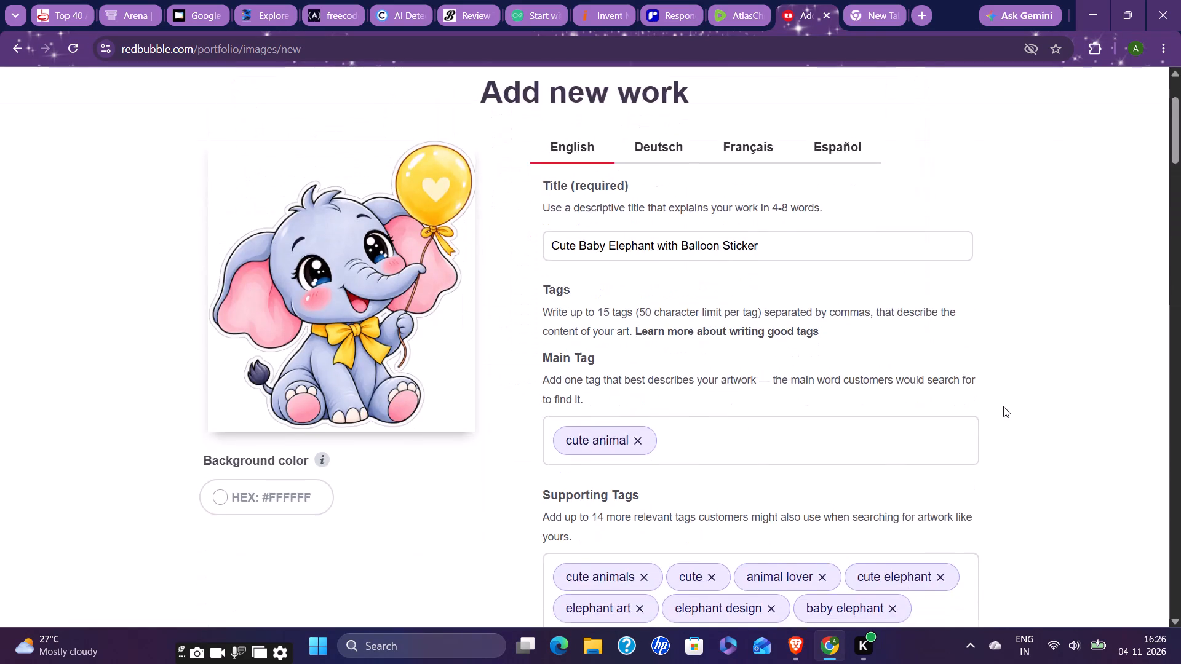
{"action": "scroll", "coordinate": [1003, 406], "scroll_direction": "down", "scroll_amount": 7}
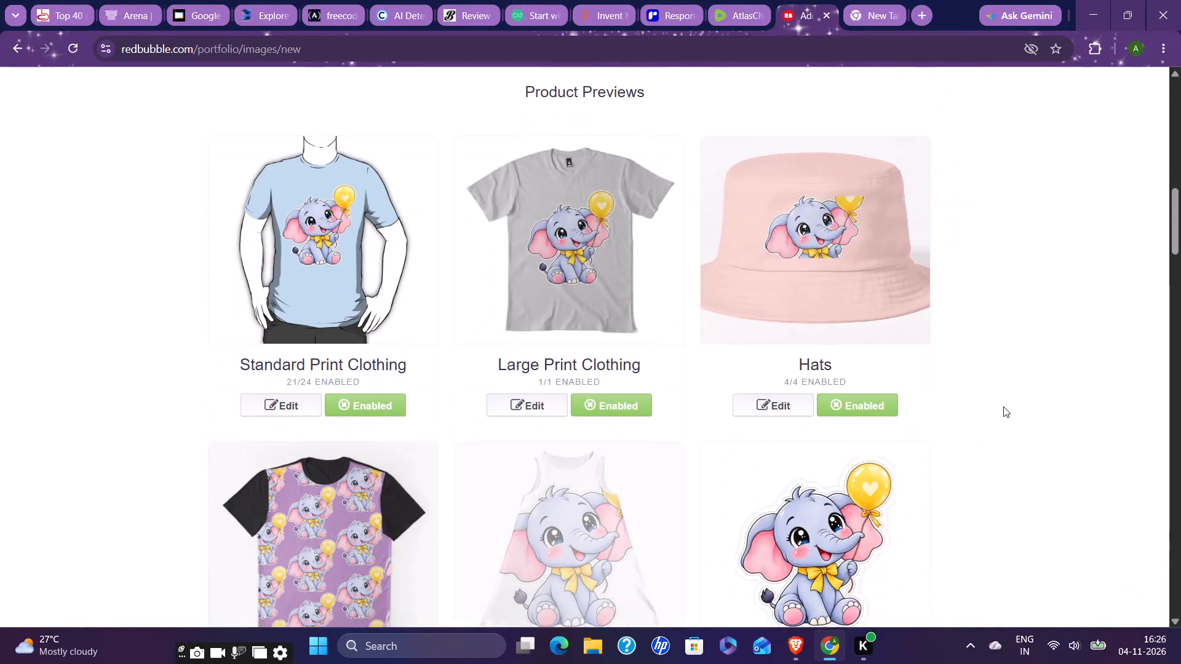
{"action": "scroll", "coordinate": [1003, 406], "scroll_direction": "down", "scroll_amount": 8}
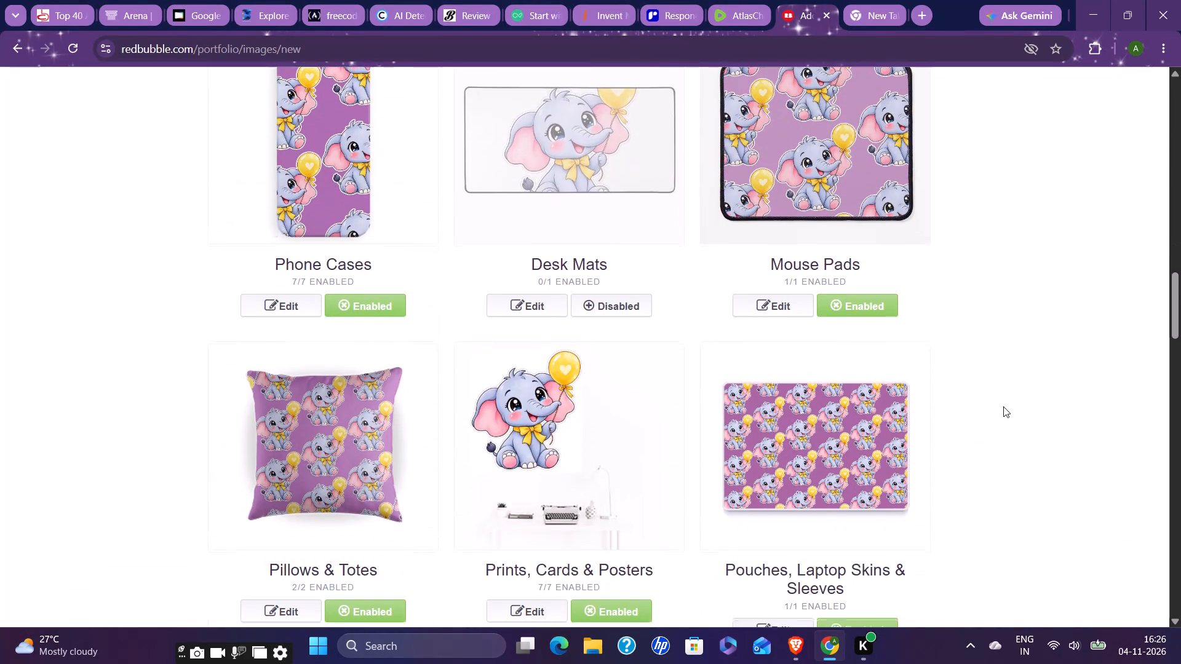
{"action": "scroll", "coordinate": [1003, 406], "scroll_direction": "down", "scroll_amount": 6}
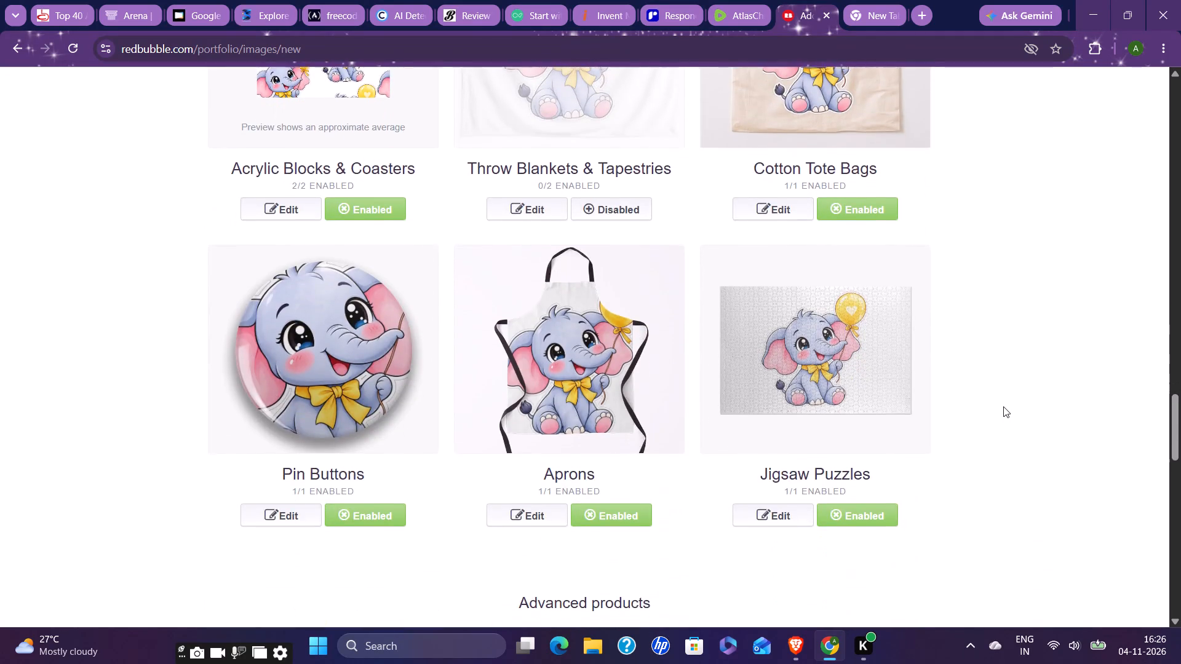
{"action": "scroll", "coordinate": [1003, 406], "scroll_direction": "down", "scroll_amount": 2}
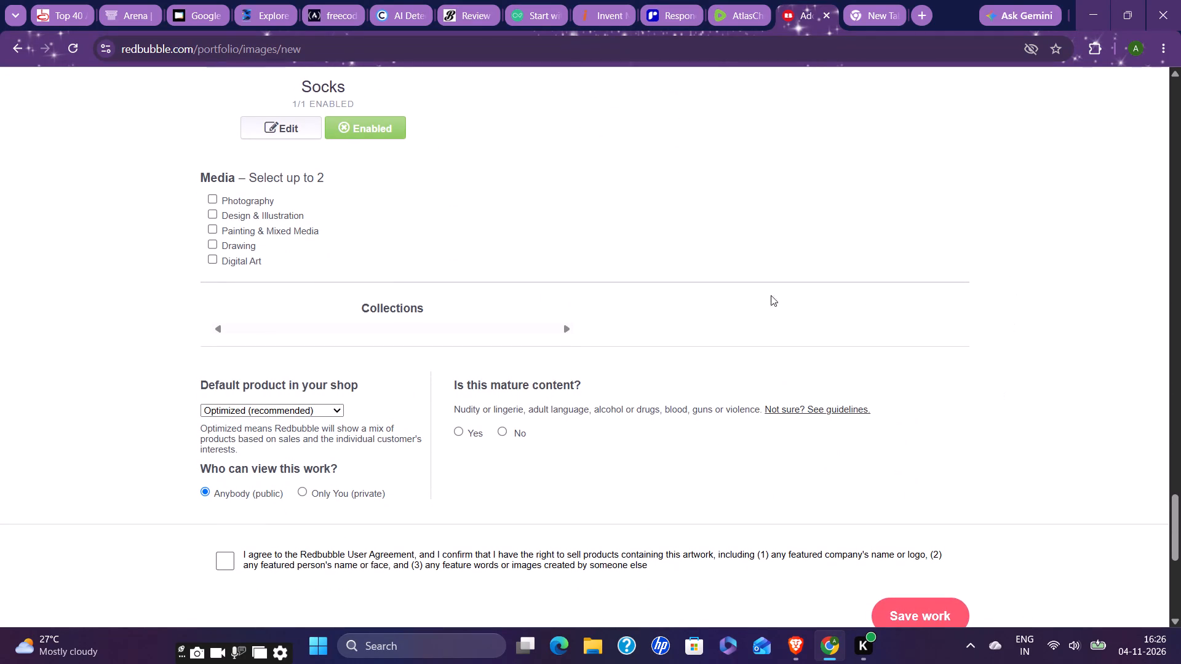
Select Design & Illustration and Drawing as the media, and mark the work as not mature content.
{"action": "scroll", "coordinate": [485, 245], "scroll_direction": "up", "scroll_amount": 1}
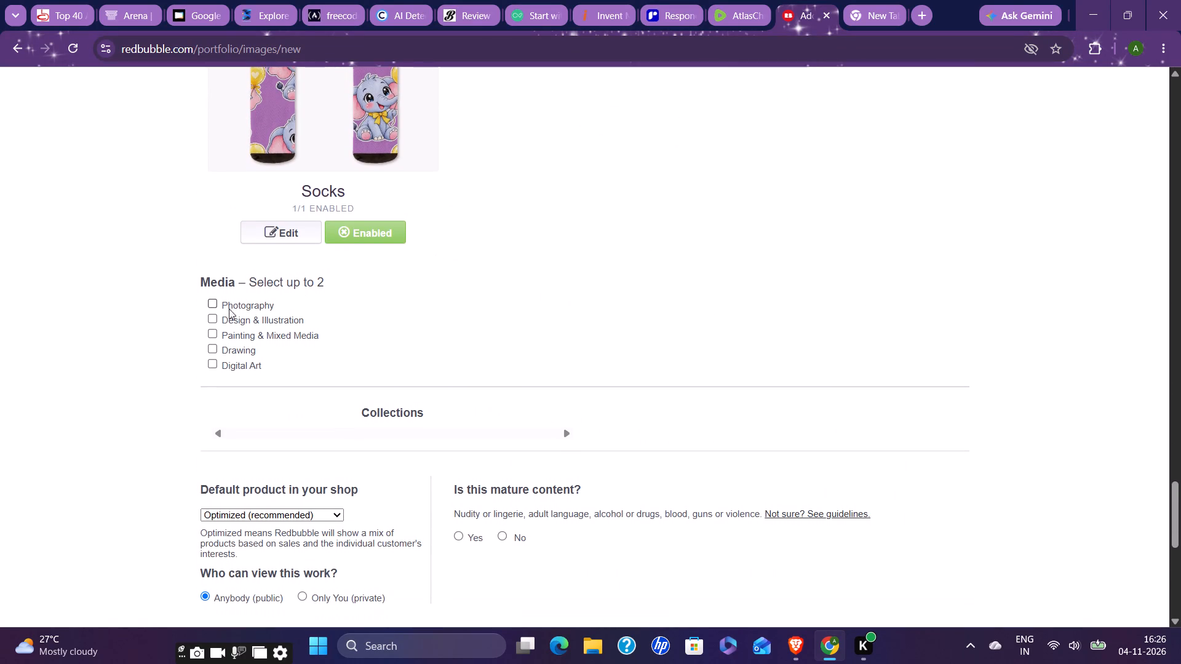
{"action": "left_click", "coordinate": [214, 320]}
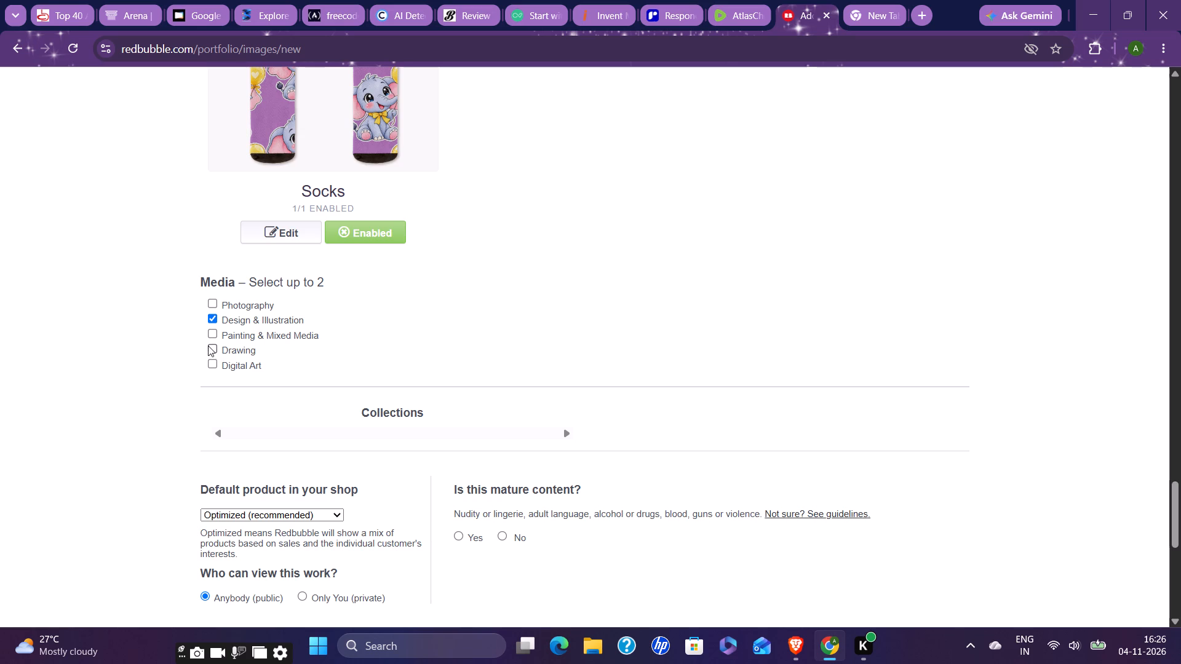
{"action": "left_click", "coordinate": [208, 346]}
{"action": "scroll", "coordinate": [533, 330], "scroll_direction": "down", "scroll_amount": 2}
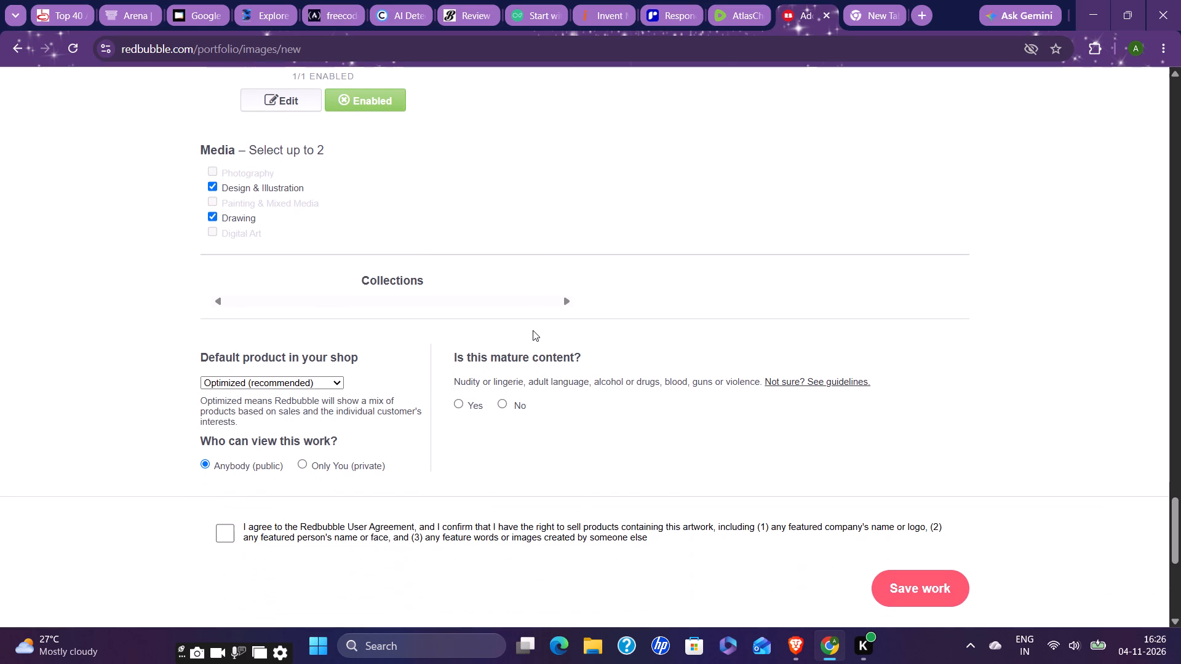
{"action": "left_click", "coordinate": [503, 403]}
Agree to the Redbubble User Agreement and rights confirmation, and save the work.
{"action": "scroll", "coordinate": [692, 391], "scroll_direction": "down", "scroll_amount": 1}
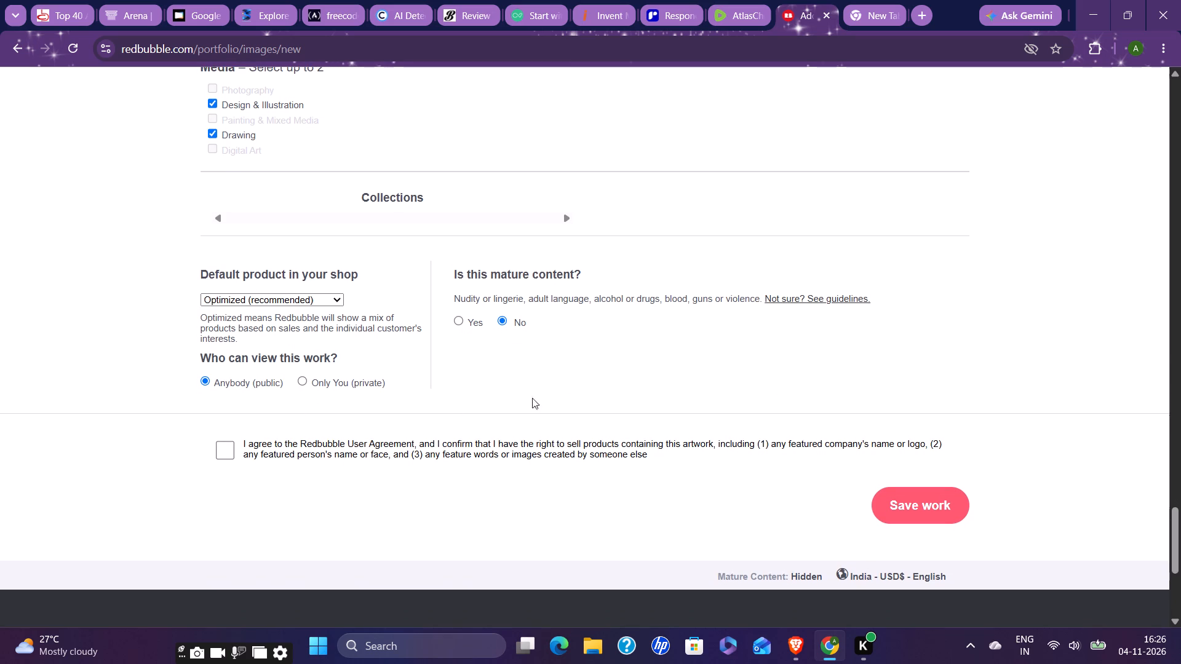
{"action": "left_click", "coordinate": [228, 451]}
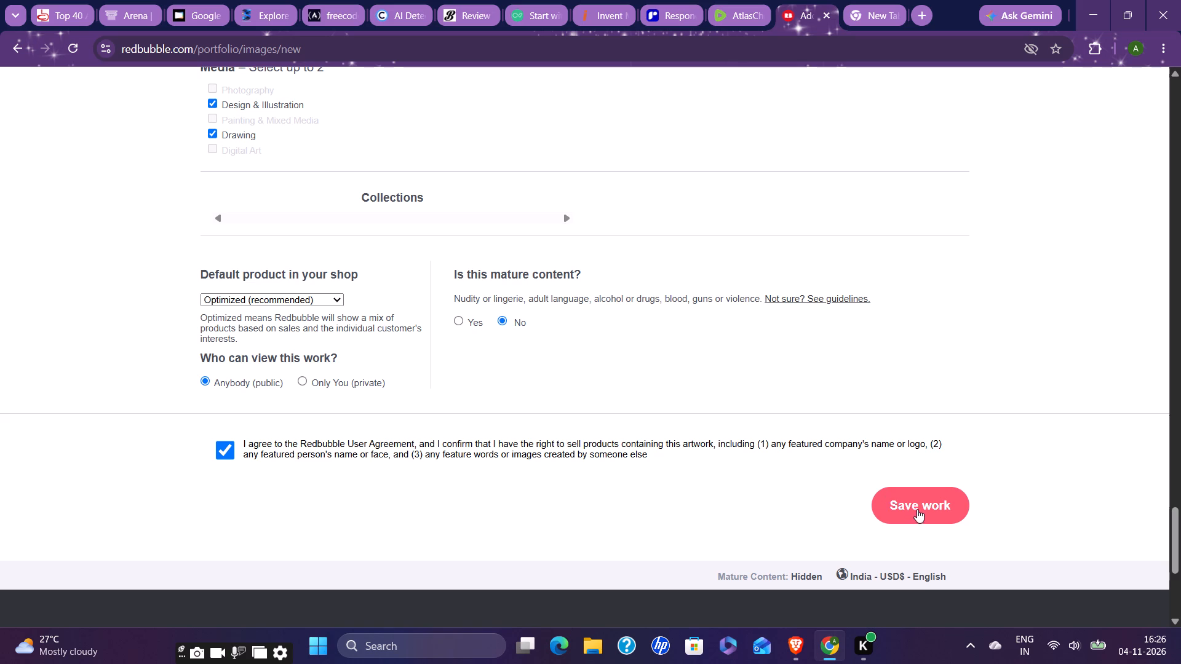
{"action": "left_click", "coordinate": [917, 510]}
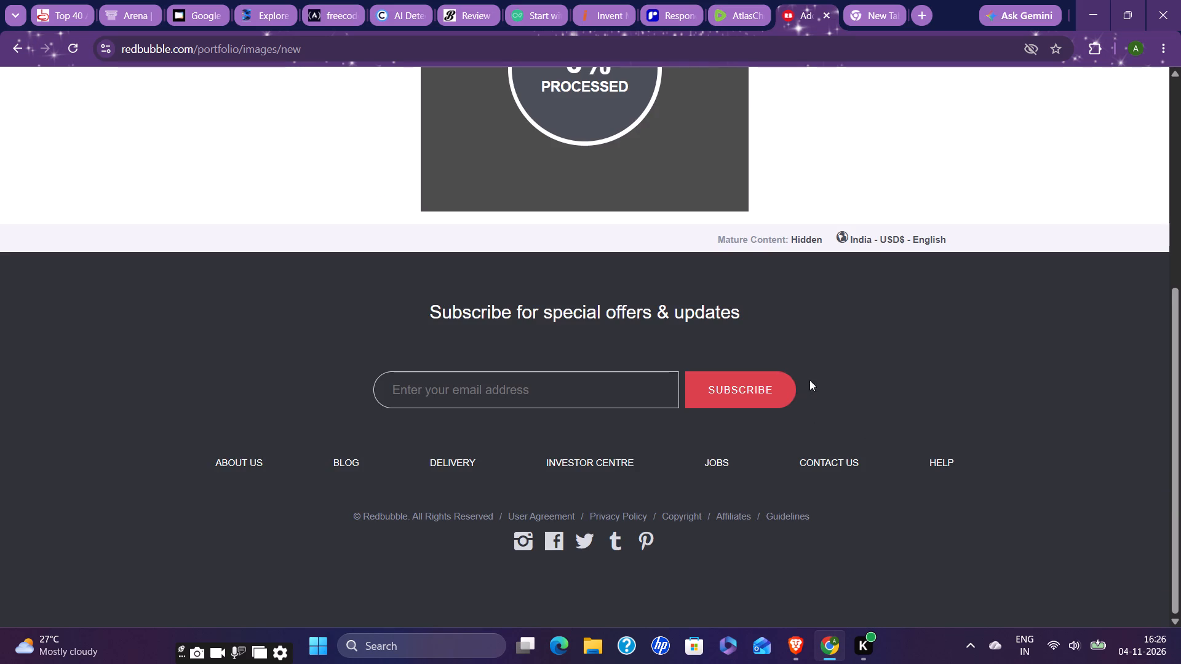
{"action": "scroll", "coordinate": [843, 329], "scroll_direction": "up", "scroll_amount": 4}
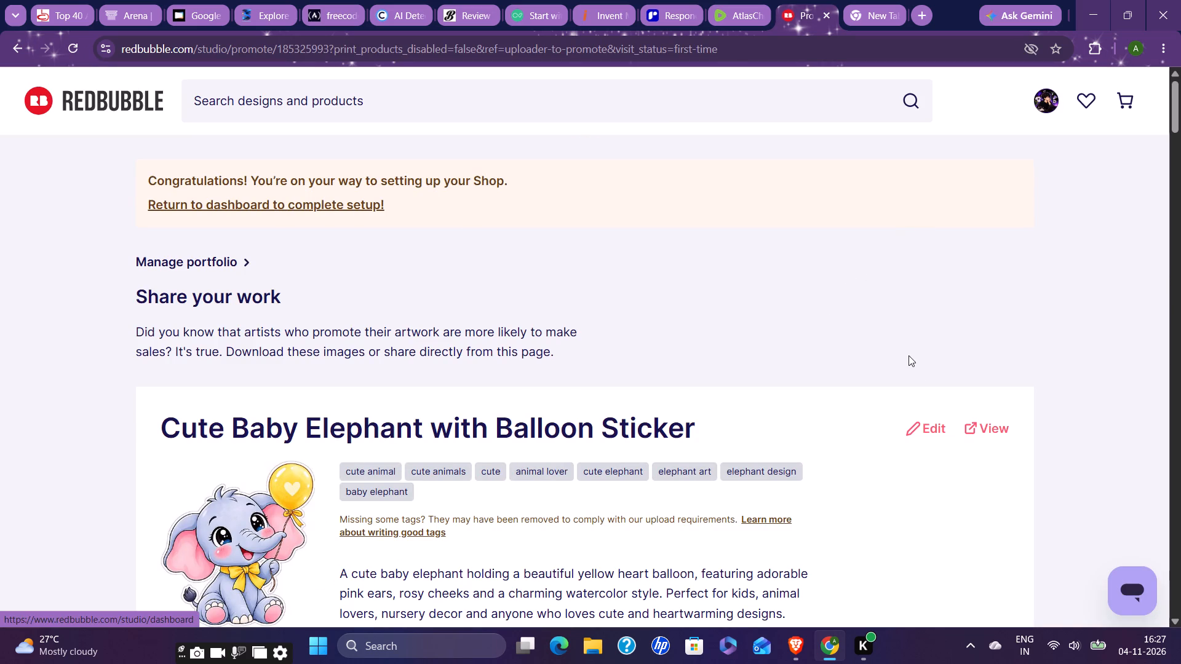
Look through the published work's product images on the Share your work page.
{"action": "scroll", "coordinate": [912, 357], "scroll_direction": "down", "scroll_amount": 6}
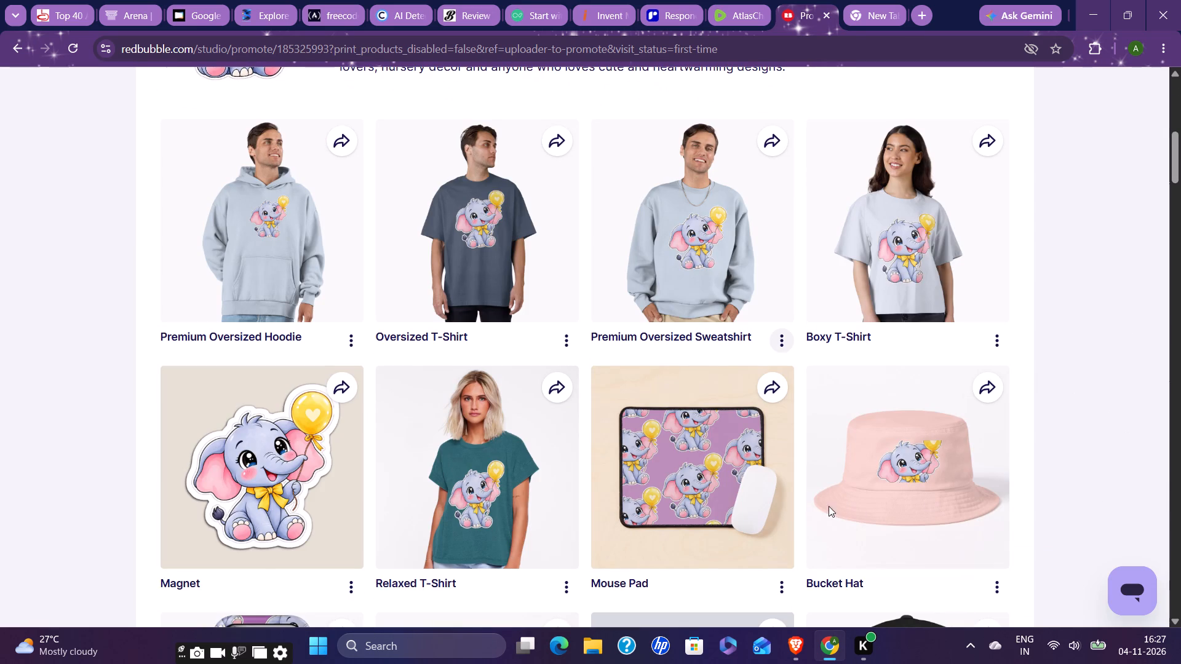
{"action": "scroll", "coordinate": [735, 376], "scroll_direction": "down", "scroll_amount": 1}
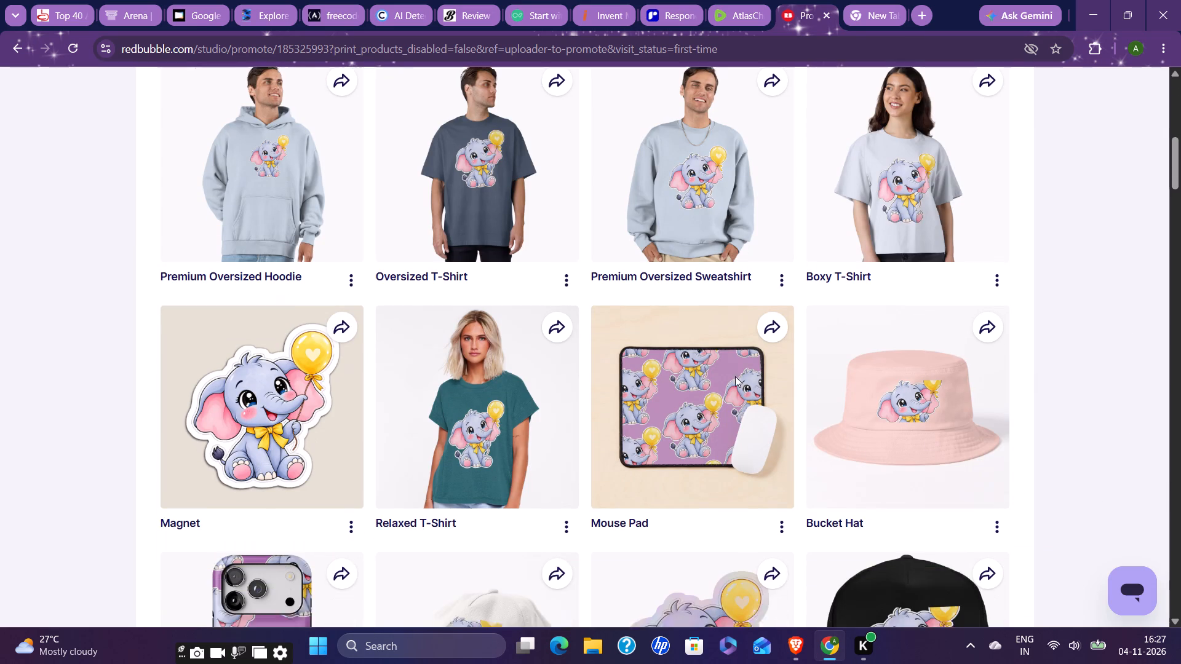
{"action": "scroll", "coordinate": [735, 376], "scroll_direction": "down", "scroll_amount": 1}
{"action": "scroll", "coordinate": [514, 460], "scroll_direction": "down", "scroll_amount": 3}
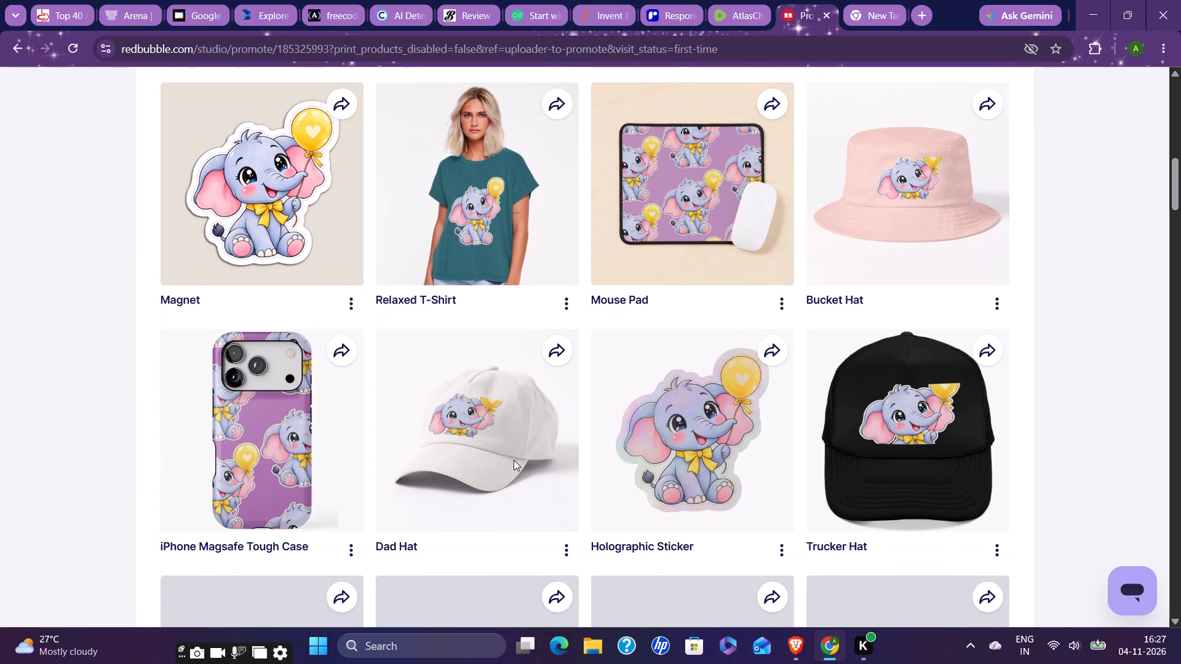
{"action": "scroll", "coordinate": [514, 460], "scroll_direction": "down", "scroll_amount": 1}
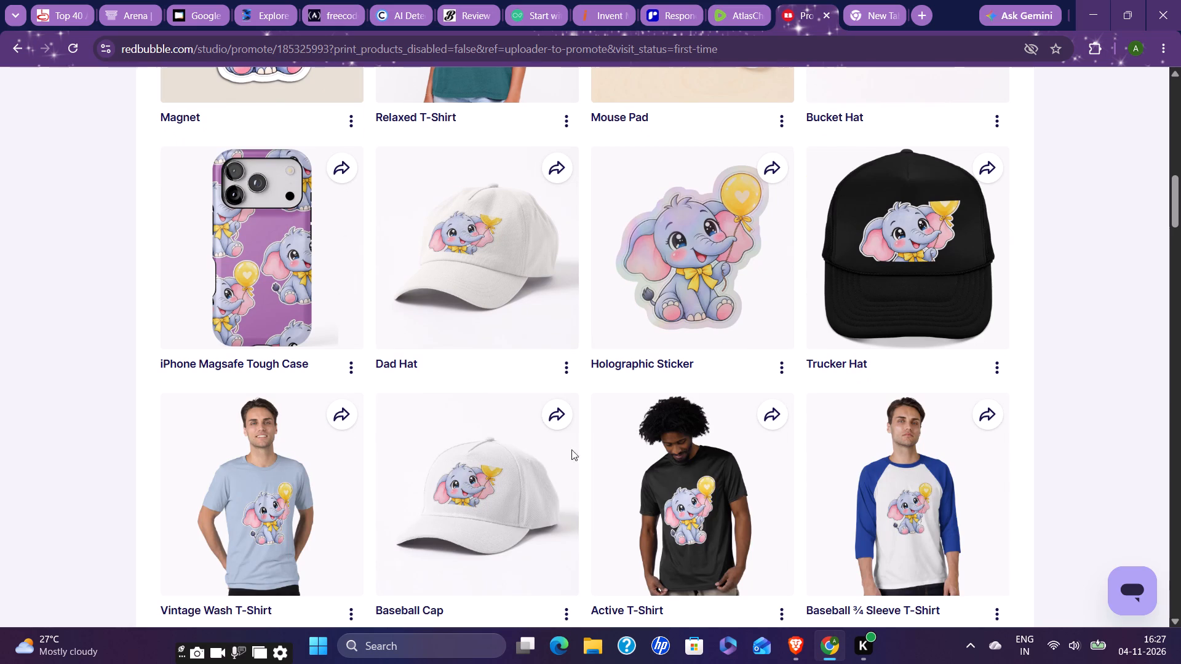
{"action": "scroll", "coordinate": [676, 443], "scroll_direction": "down", "scroll_amount": 3}
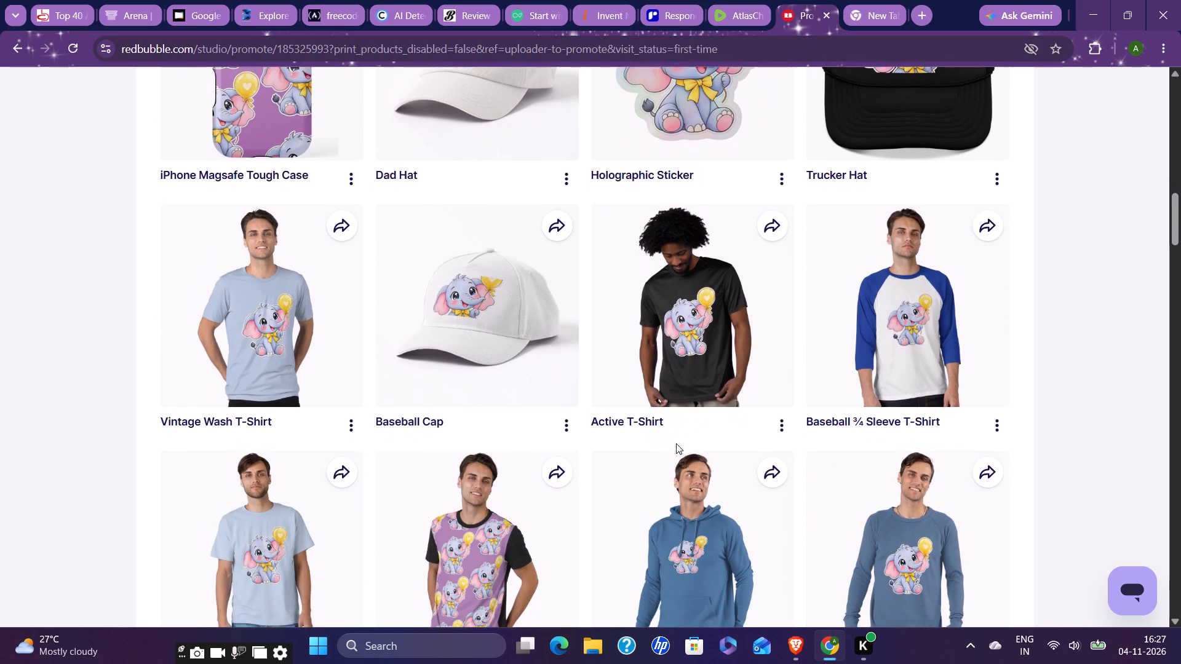
Look through the remaining product images of the published balloon elephant work, from T-shirts down to the Apron.
{"action": "scroll", "coordinate": [676, 443], "scroll_direction": "down", "scroll_amount": 1}
{"action": "scroll", "coordinate": [712, 265], "scroll_direction": "down", "scroll_amount": 2}
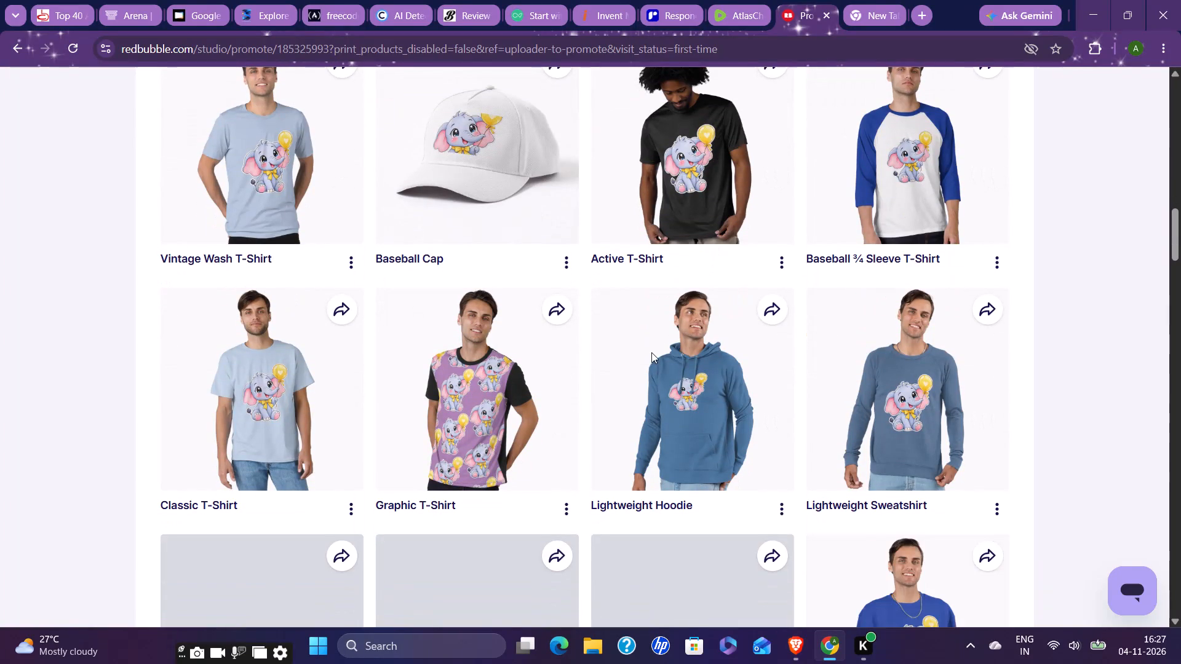
{"action": "scroll", "coordinate": [651, 352], "scroll_direction": "down", "scroll_amount": 5}
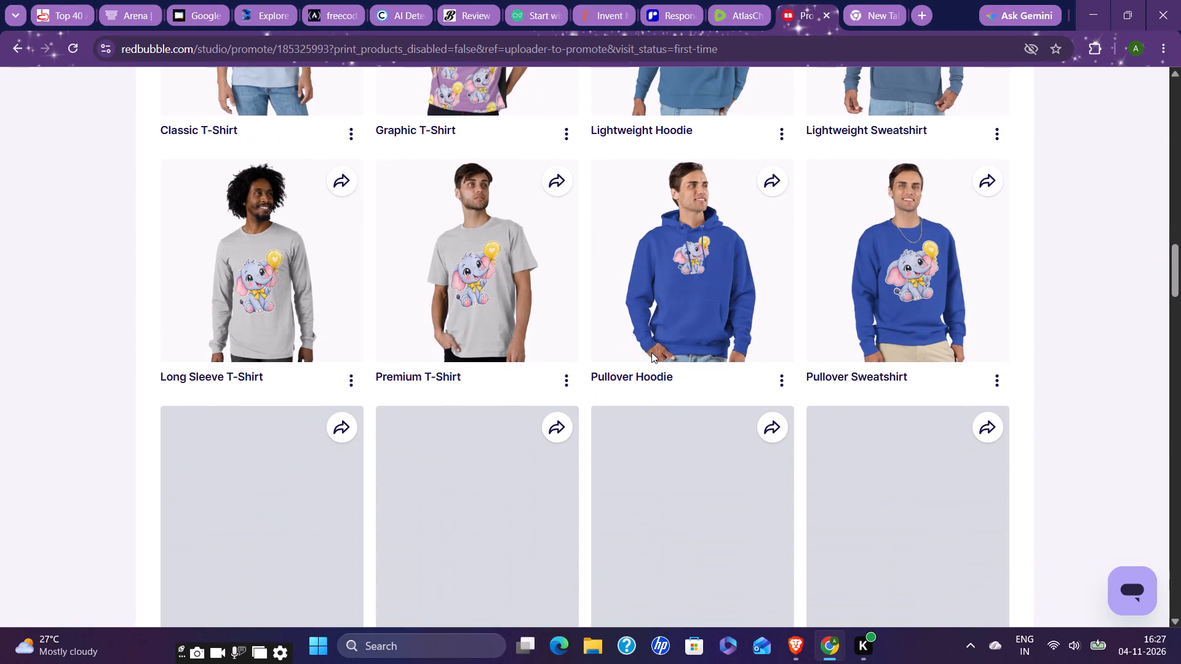
{"action": "scroll", "coordinate": [651, 352], "scroll_direction": "down", "scroll_amount": 6}
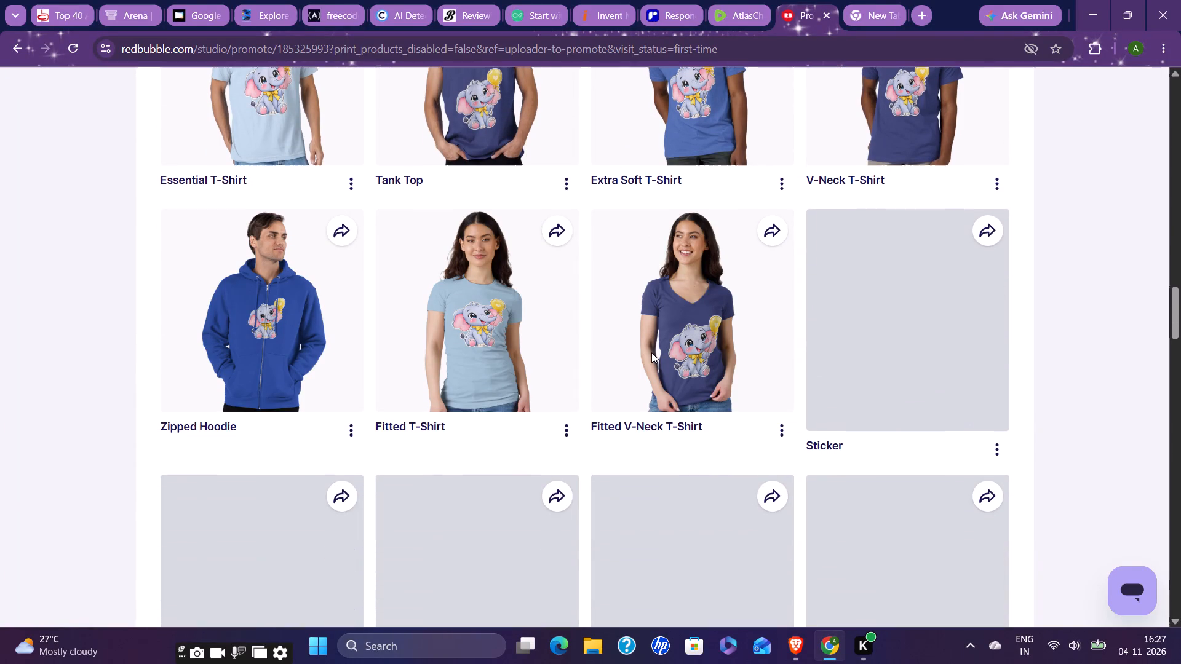
{"action": "scroll", "coordinate": [651, 352], "scroll_direction": "down", "scroll_amount": 1}
{"action": "scroll", "coordinate": [552, 346], "scroll_direction": "down", "scroll_amount": 4}
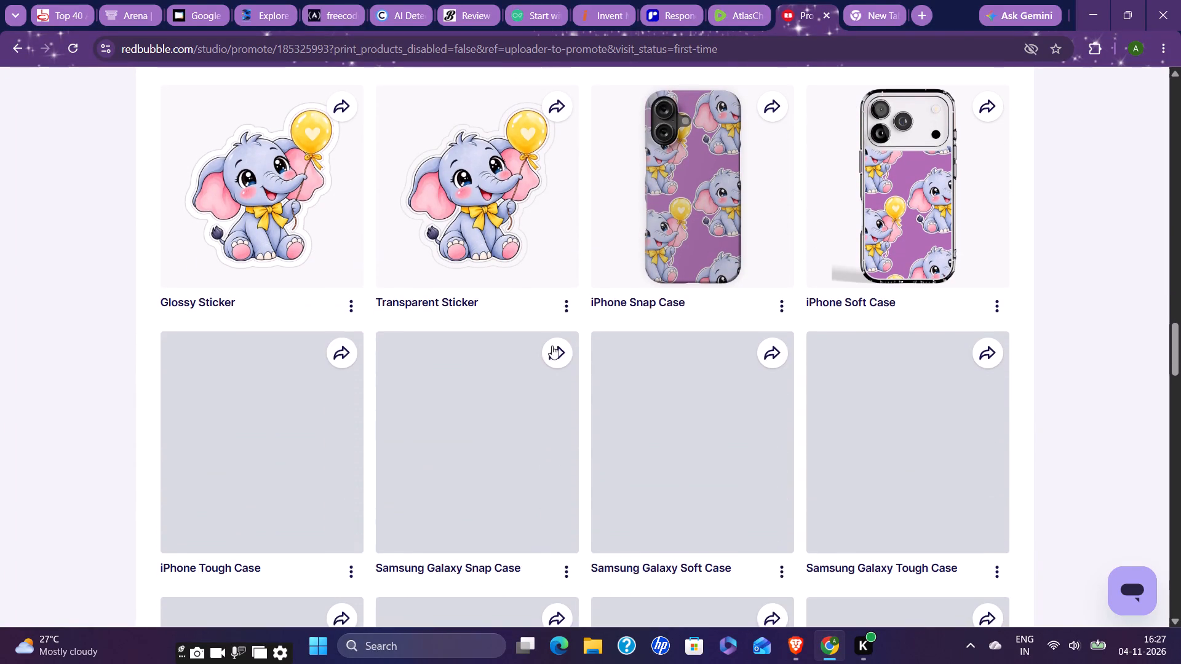
{"action": "scroll", "coordinate": [552, 346], "scroll_direction": "down", "scroll_amount": 4}
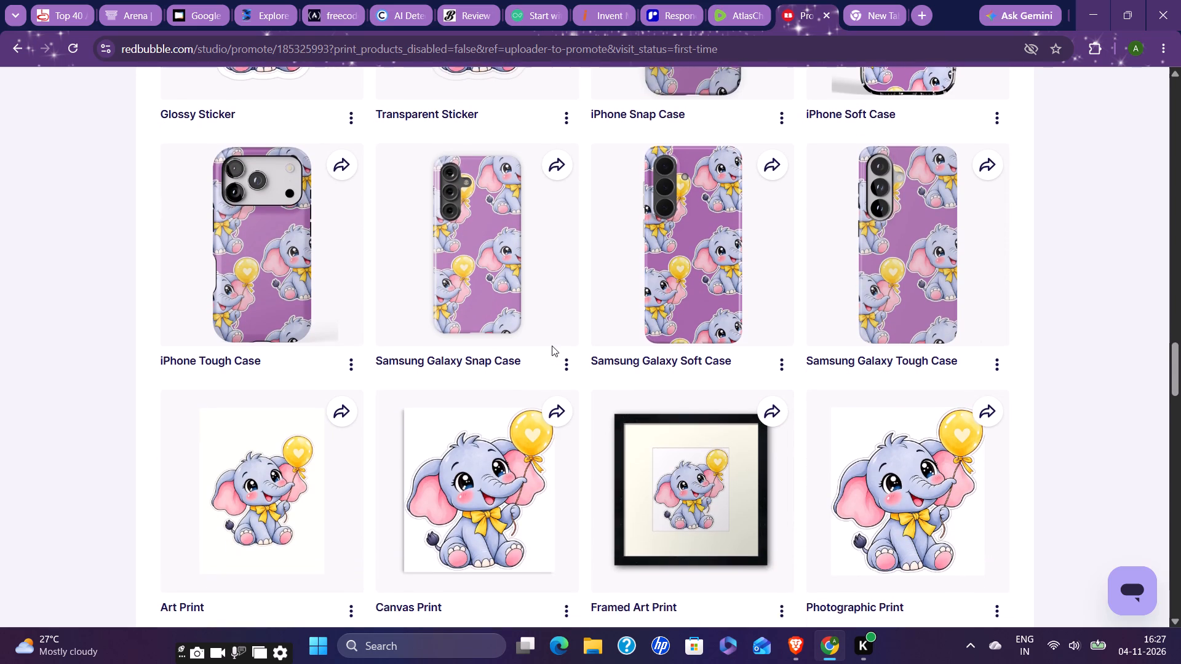
{"action": "scroll", "coordinate": [552, 346], "scroll_direction": "down", "scroll_amount": 4}
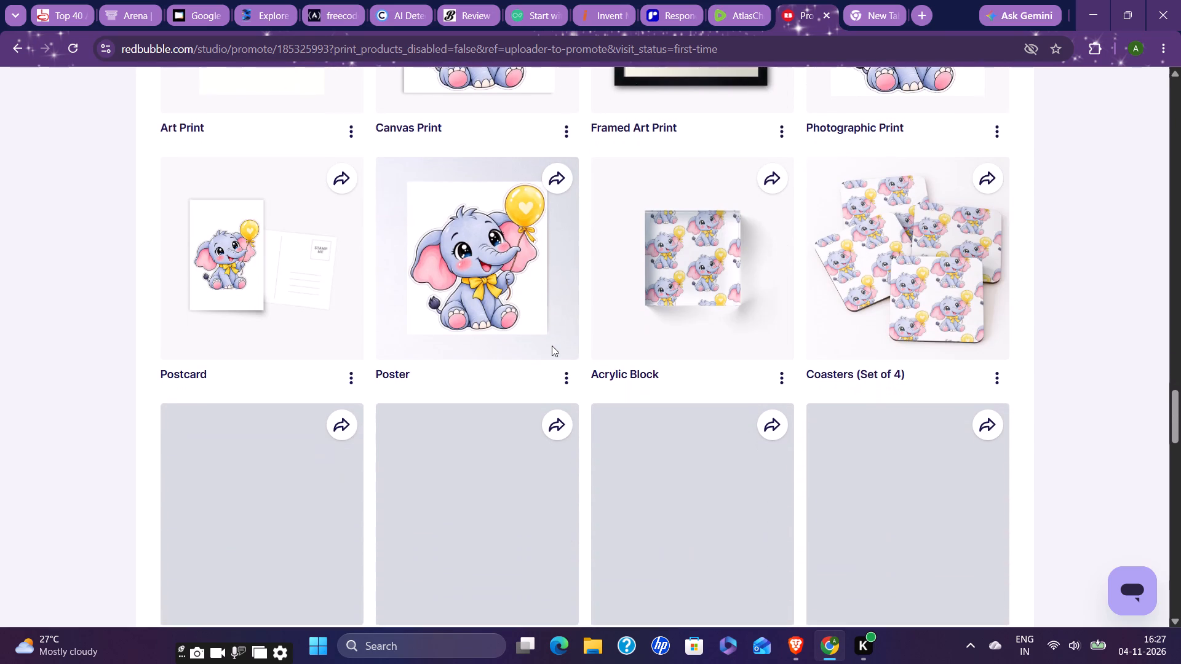
{"action": "scroll", "coordinate": [552, 346], "scroll_direction": "down", "scroll_amount": 1}
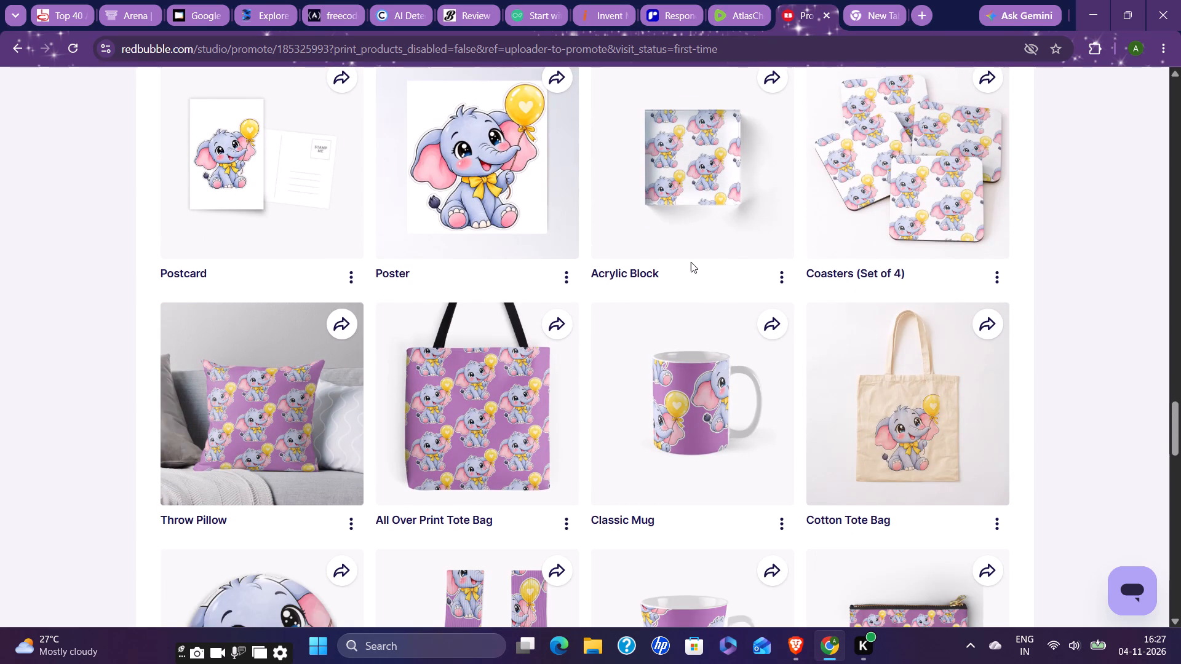
{"action": "scroll", "coordinate": [691, 262], "scroll_direction": "down", "scroll_amount": 3}
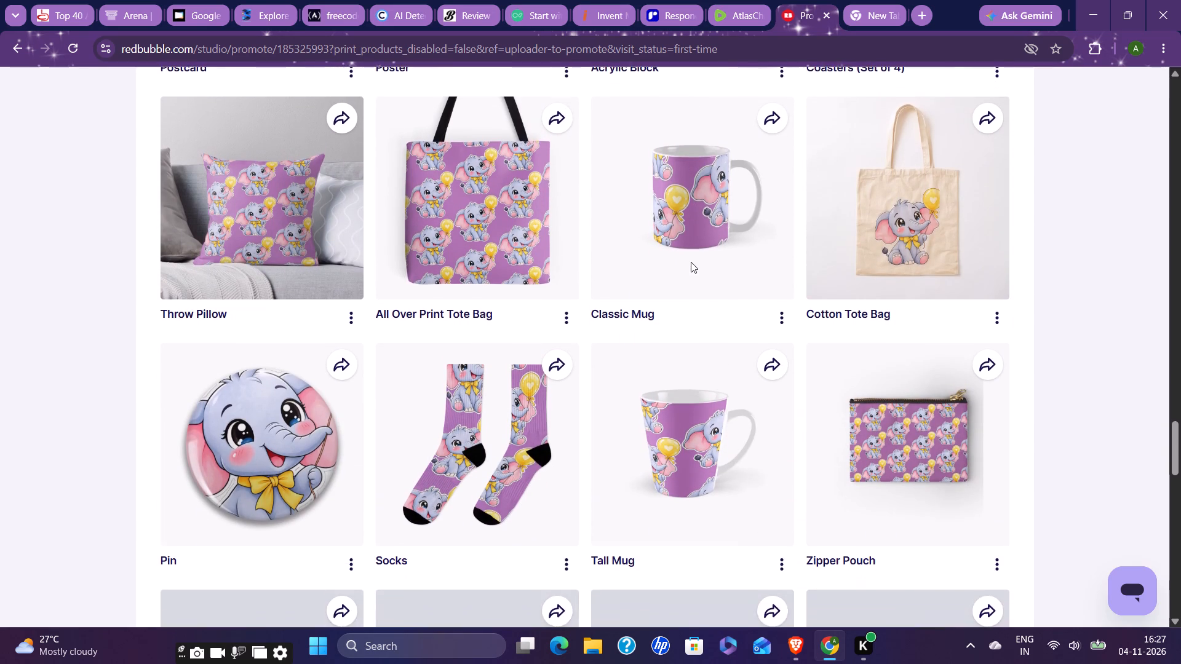
{"action": "scroll", "coordinate": [691, 262], "scroll_direction": "down", "scroll_amount": 3}
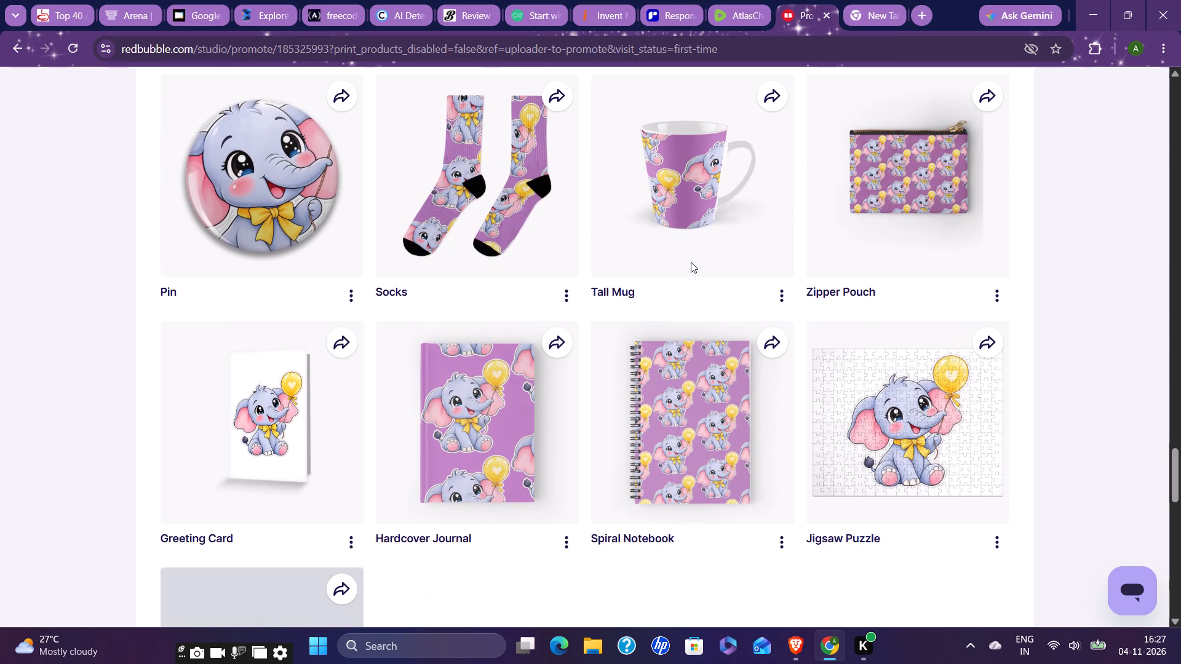
{"action": "scroll", "coordinate": [691, 262], "scroll_direction": "down", "scroll_amount": 2}
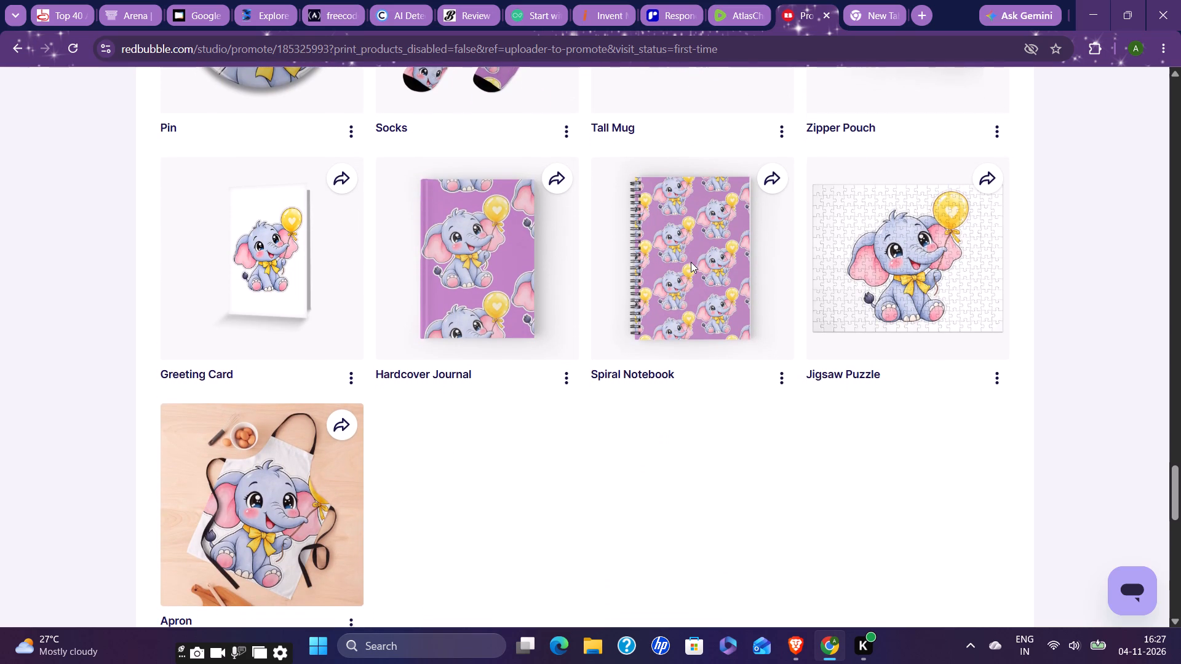
{"action": "scroll", "coordinate": [691, 262], "scroll_direction": "down", "scroll_amount": 1}
{"action": "scroll", "coordinate": [691, 262], "scroll_direction": "up", "scroll_amount": 7}
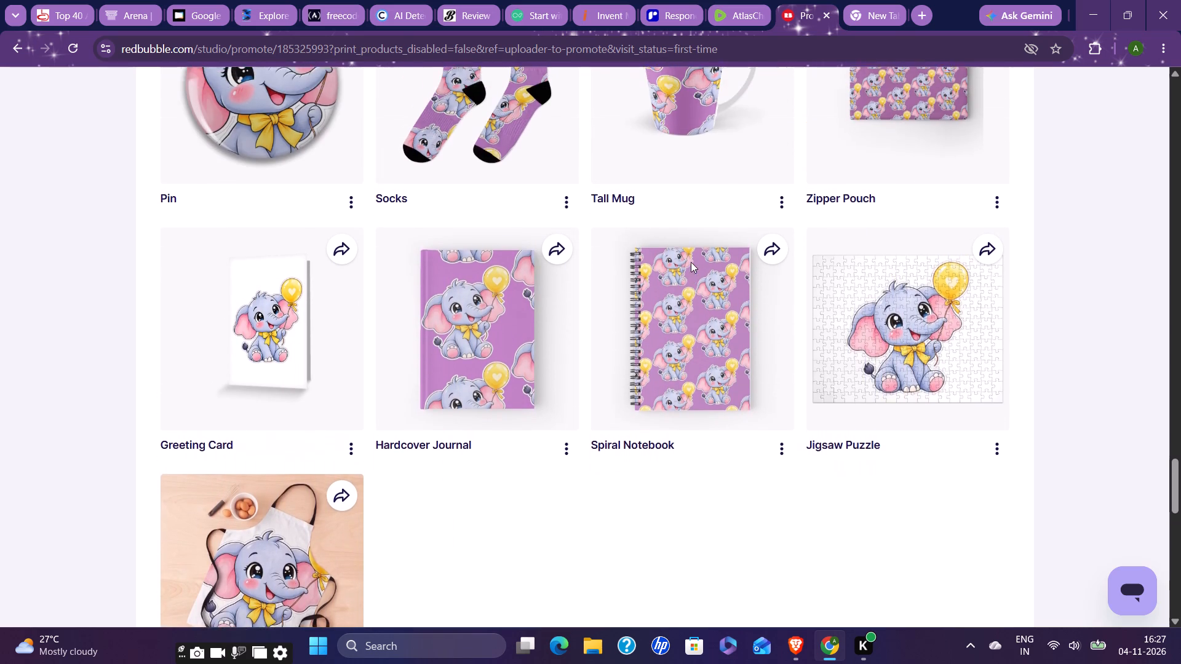
{"action": "scroll", "coordinate": [691, 262], "scroll_direction": "up", "scroll_amount": 13}
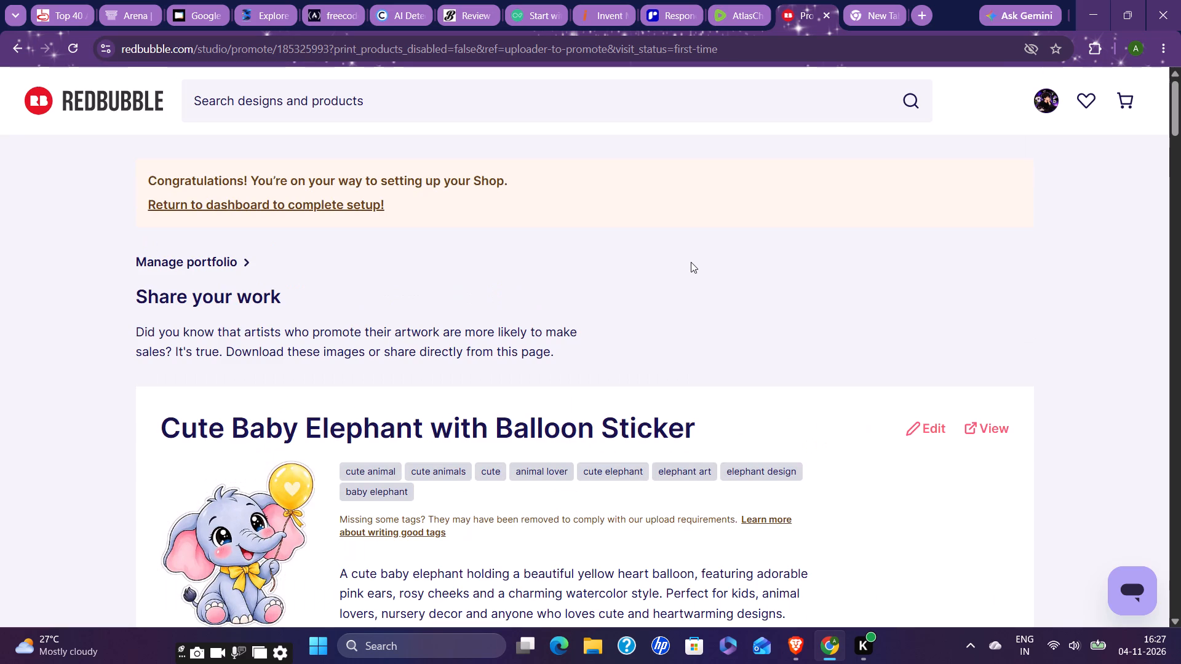
Return to the dashboard to complete setup, and review the shop setup checklist and seller tips.
{"action": "left_click", "coordinate": [344, 202]}
{"action": "scroll", "coordinate": [885, 310], "scroll_direction": "down", "scroll_amount": 1}
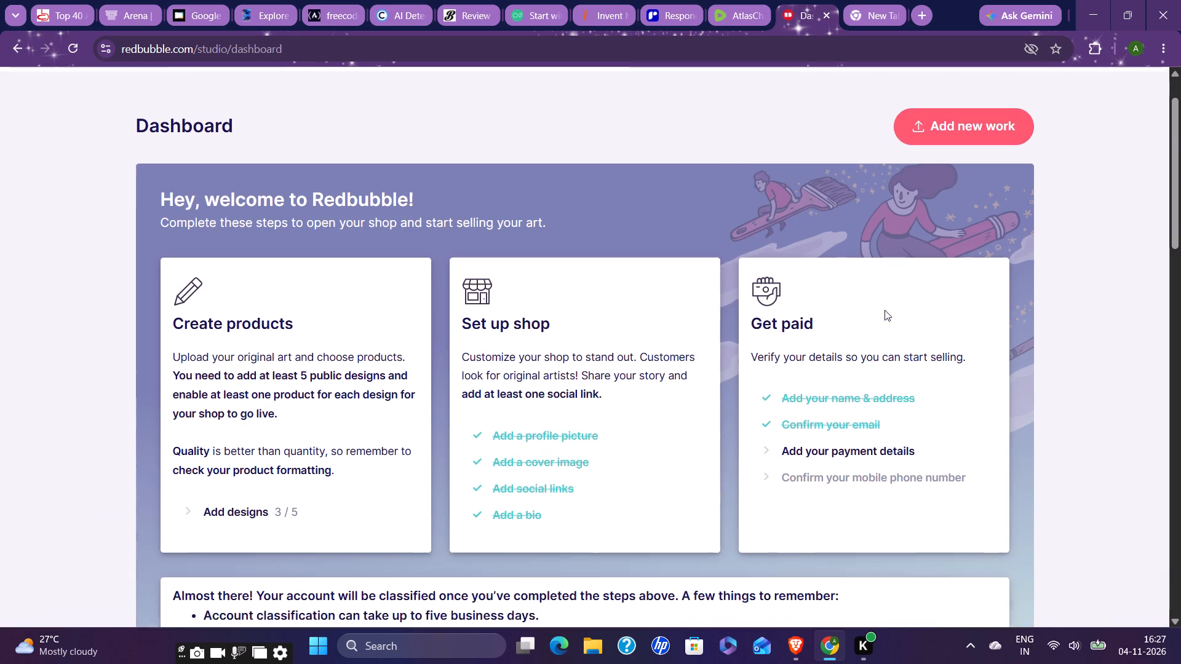
{"action": "scroll", "coordinate": [885, 310], "scroll_direction": "down", "scroll_amount": 2}
{"action": "scroll", "coordinate": [596, 477], "scroll_direction": "down", "scroll_amount": 3}
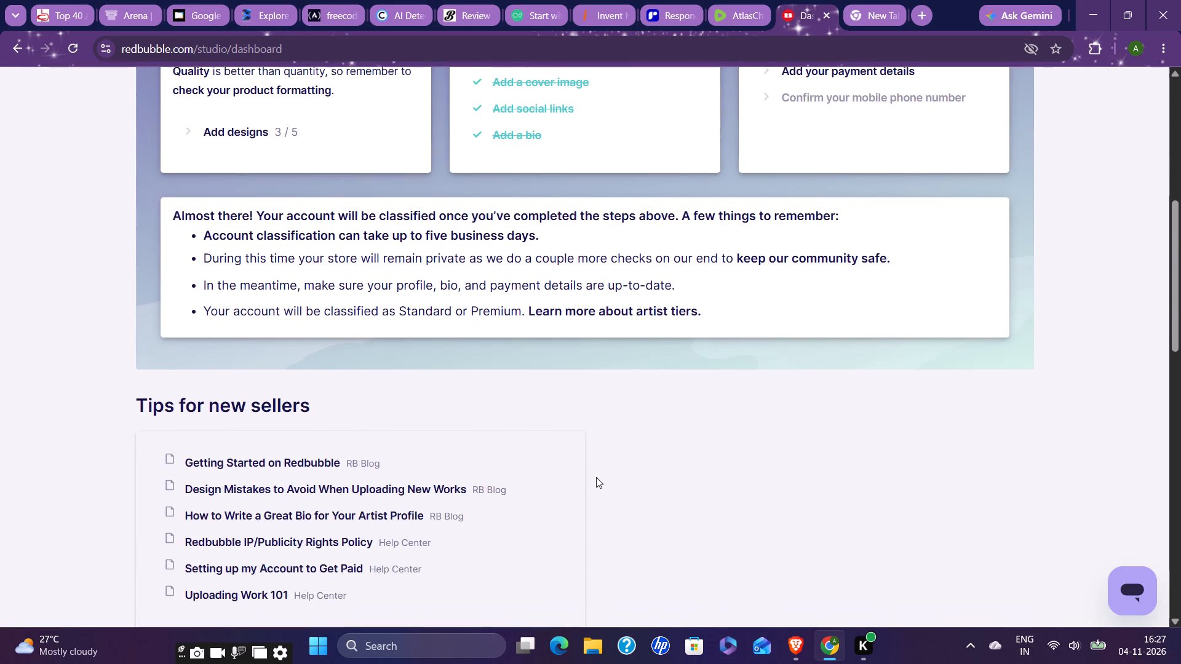
{"action": "scroll", "coordinate": [596, 477], "scroll_direction": "down", "scroll_amount": 2}
{"action": "scroll", "coordinate": [596, 477], "scroll_direction": "up", "scroll_amount": 5}
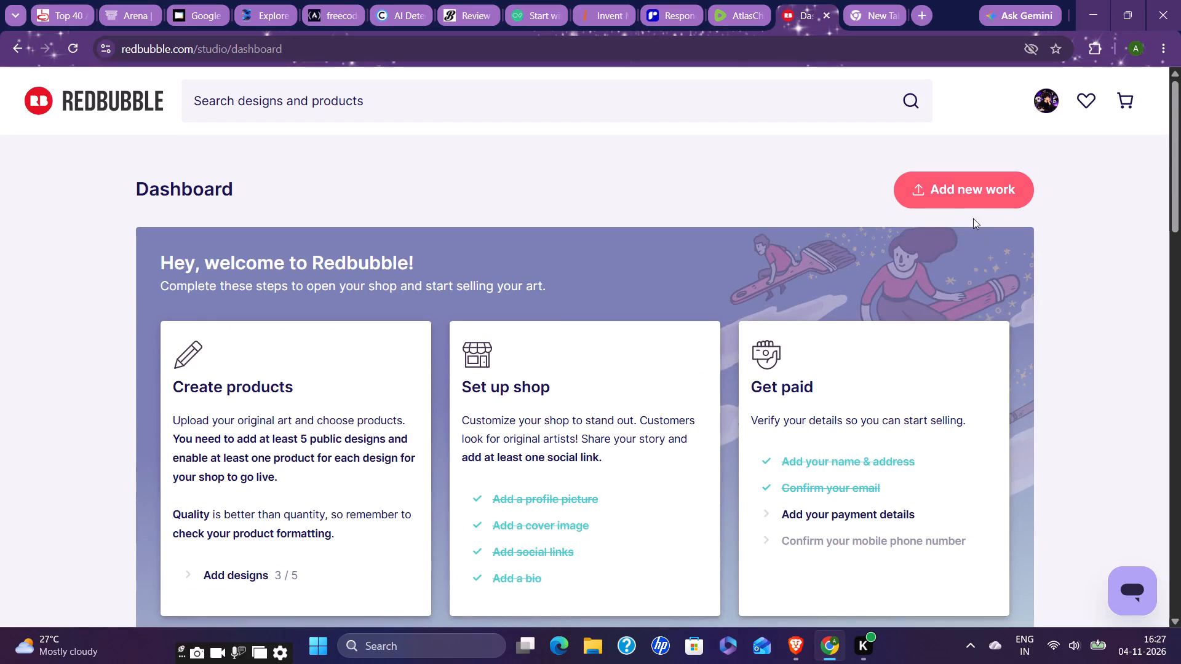
{"action": "scroll", "coordinate": [667, 492], "scroll_direction": "down", "scroll_amount": 2}
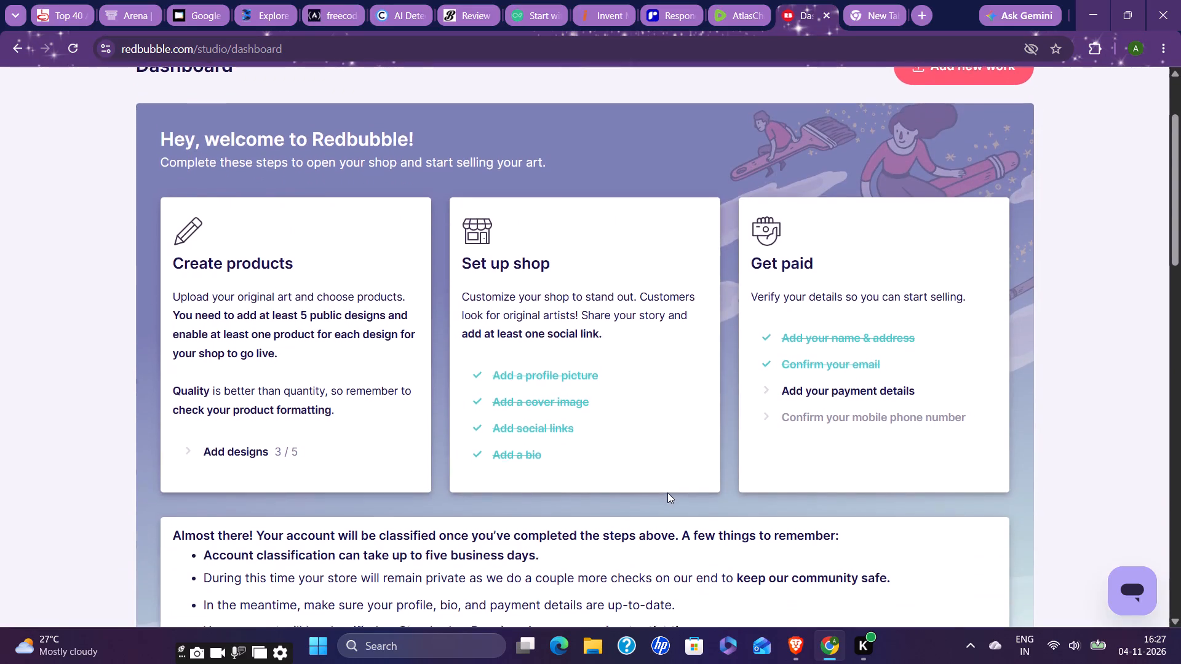
Open the payment details from the Get paid checklist and look over the account's payment form.
{"action": "left_click", "coordinate": [850, 390]}
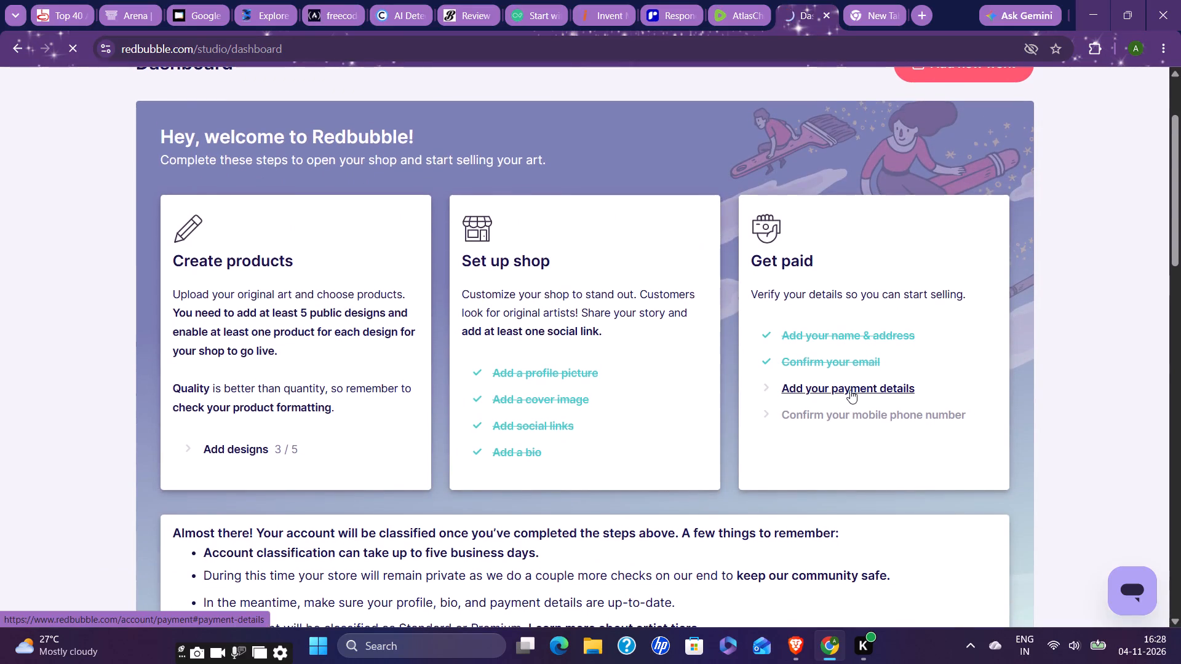
{"action": "scroll", "coordinate": [518, 442], "scroll_direction": "up", "scroll_amount": 3}
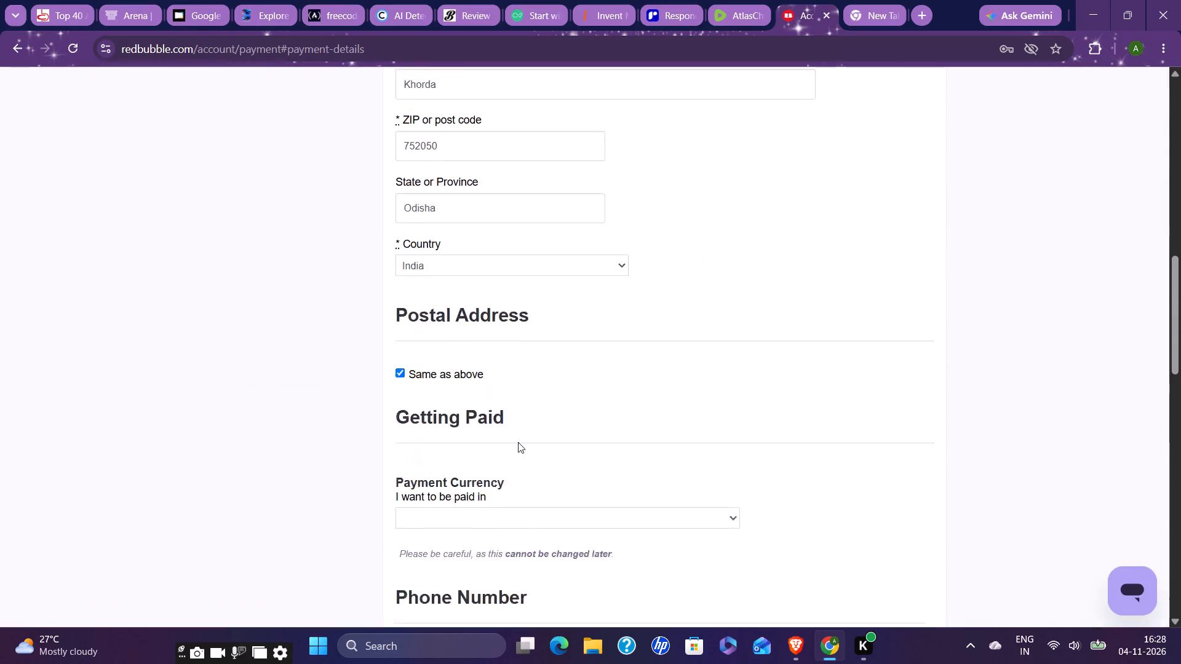
{"action": "scroll", "coordinate": [518, 442], "scroll_direction": "up", "scroll_amount": 3}
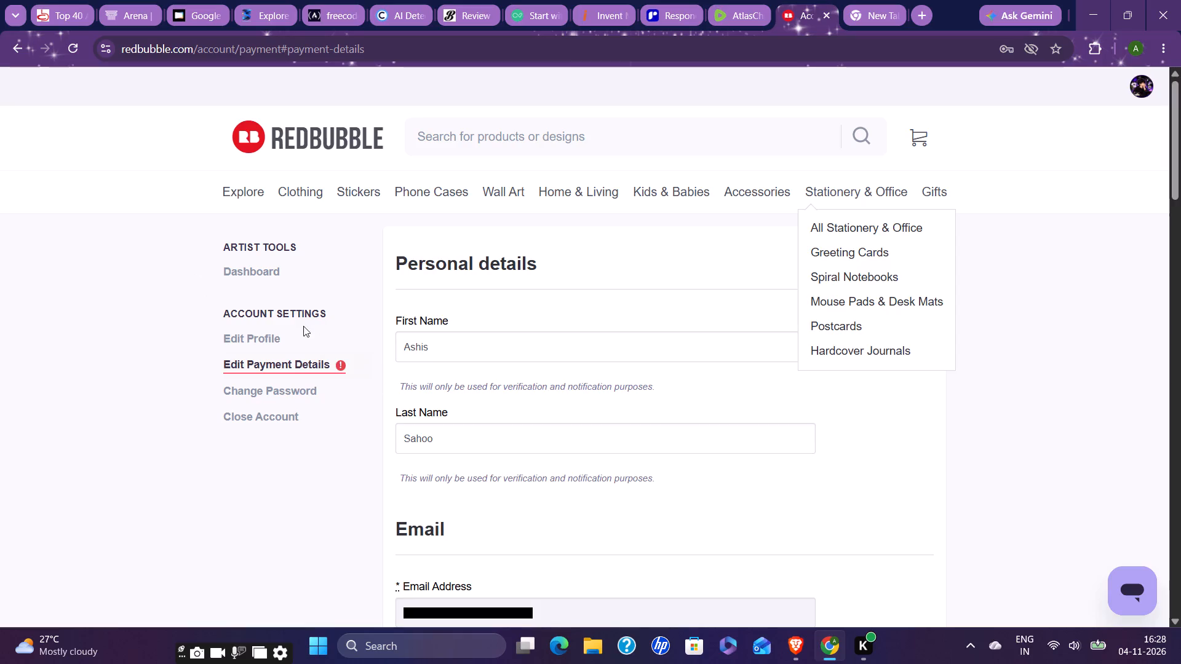
Go back to the artist dashboard from the account settings and look through the whole page.
{"action": "left_click", "coordinate": [255, 272]}
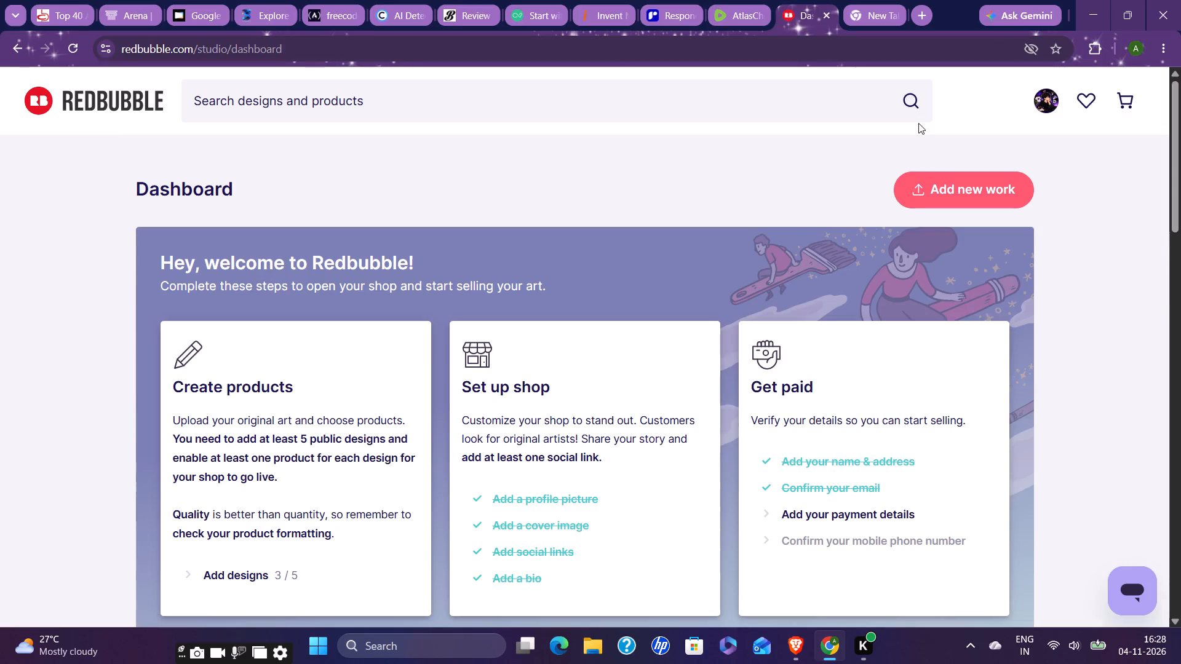
{"action": "scroll", "coordinate": [825, 313], "scroll_direction": "down", "scroll_amount": 6}
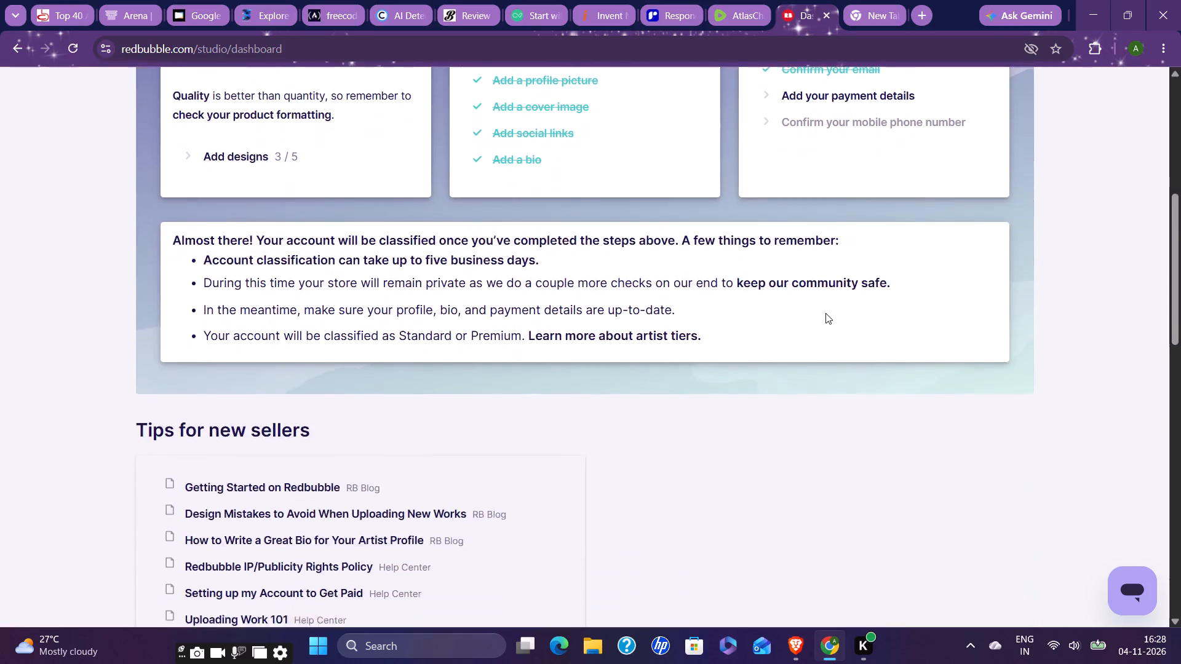
{"action": "scroll", "coordinate": [825, 313], "scroll_direction": "down", "scroll_amount": 7}
{"action": "scroll", "coordinate": [825, 313], "scroll_direction": "up", "scroll_amount": 3}
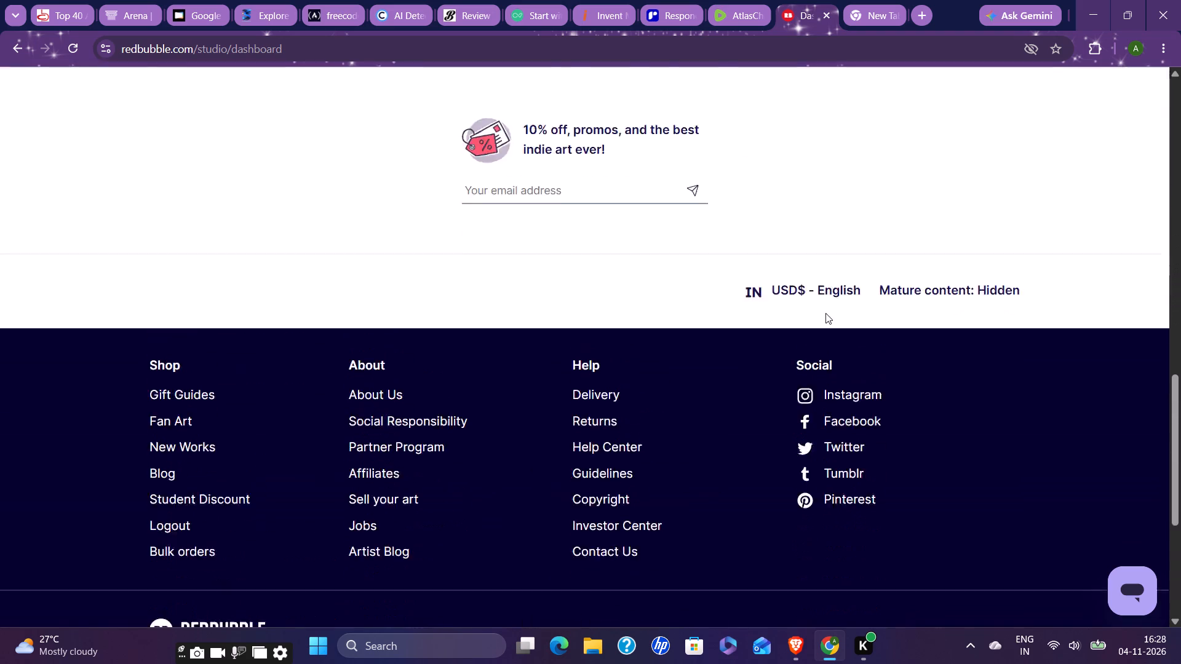
{"action": "scroll", "coordinate": [825, 313], "scroll_direction": "up", "scroll_amount": 7}
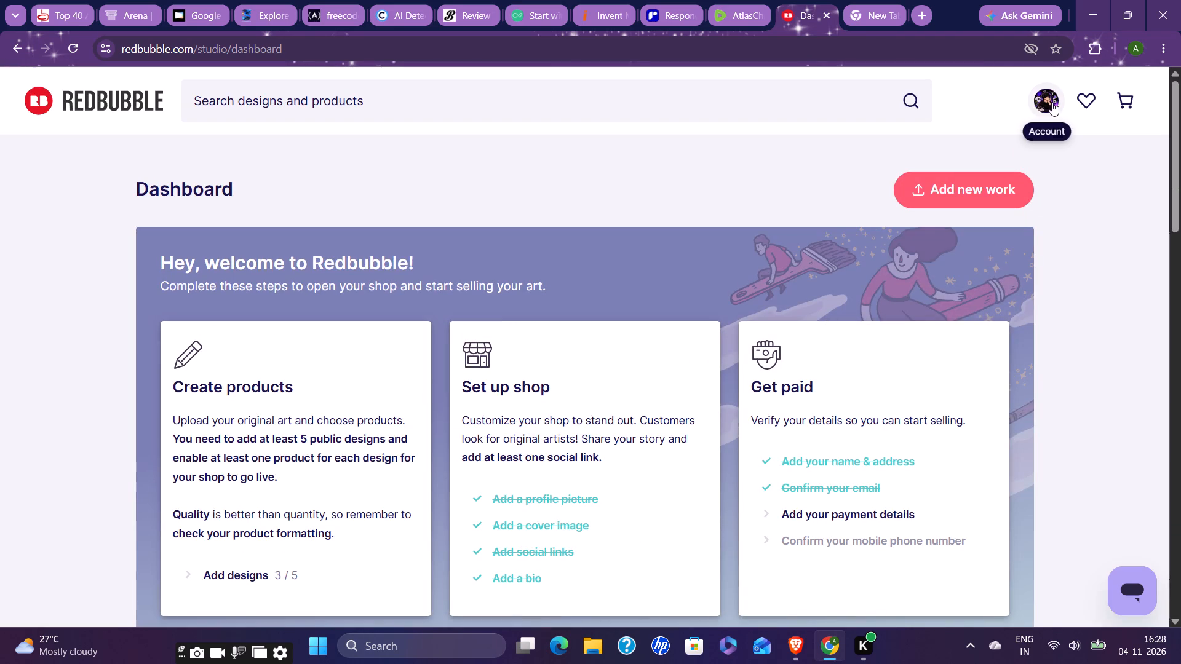
Open the account's Order History and look over the previous orders and order lookup form.
{"action": "left_click", "coordinate": [1052, 102]}
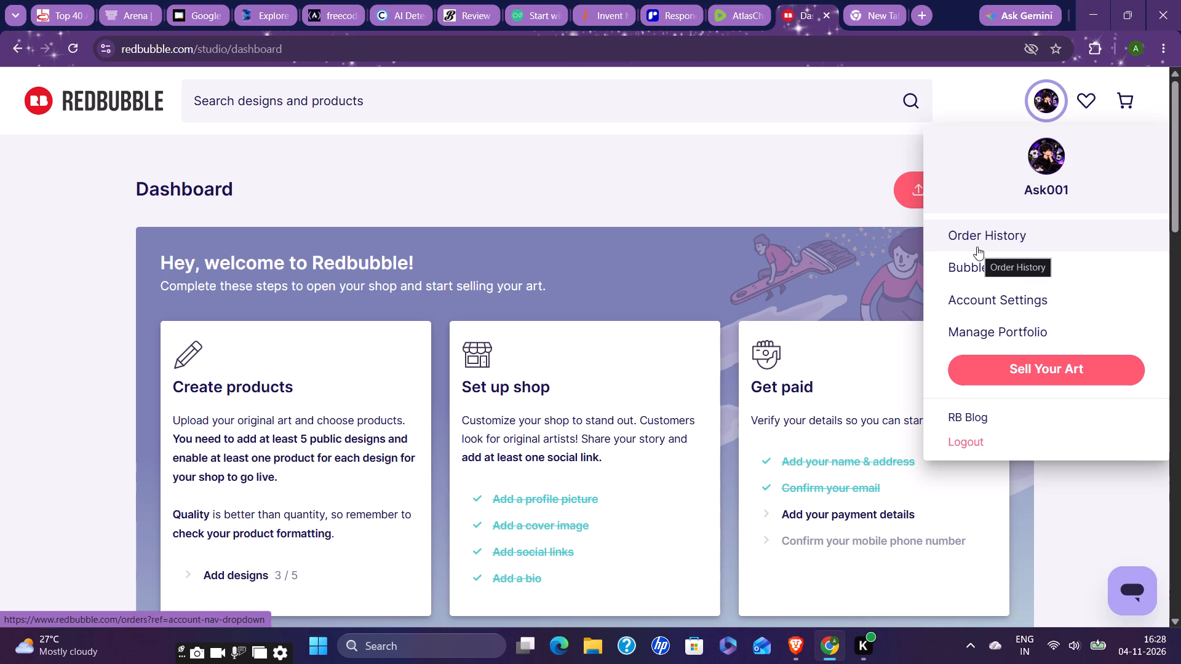
{"action": "left_click", "coordinate": [977, 247]}
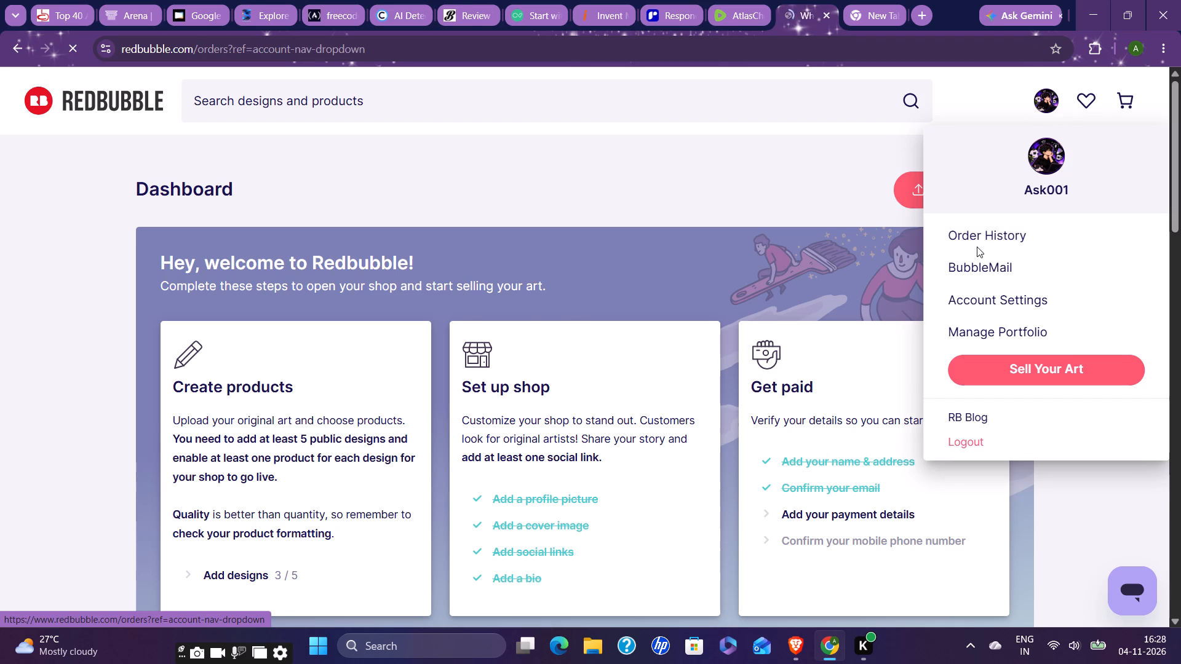
{"action": "scroll", "coordinate": [729, 397], "scroll_direction": "down", "scroll_amount": 3}
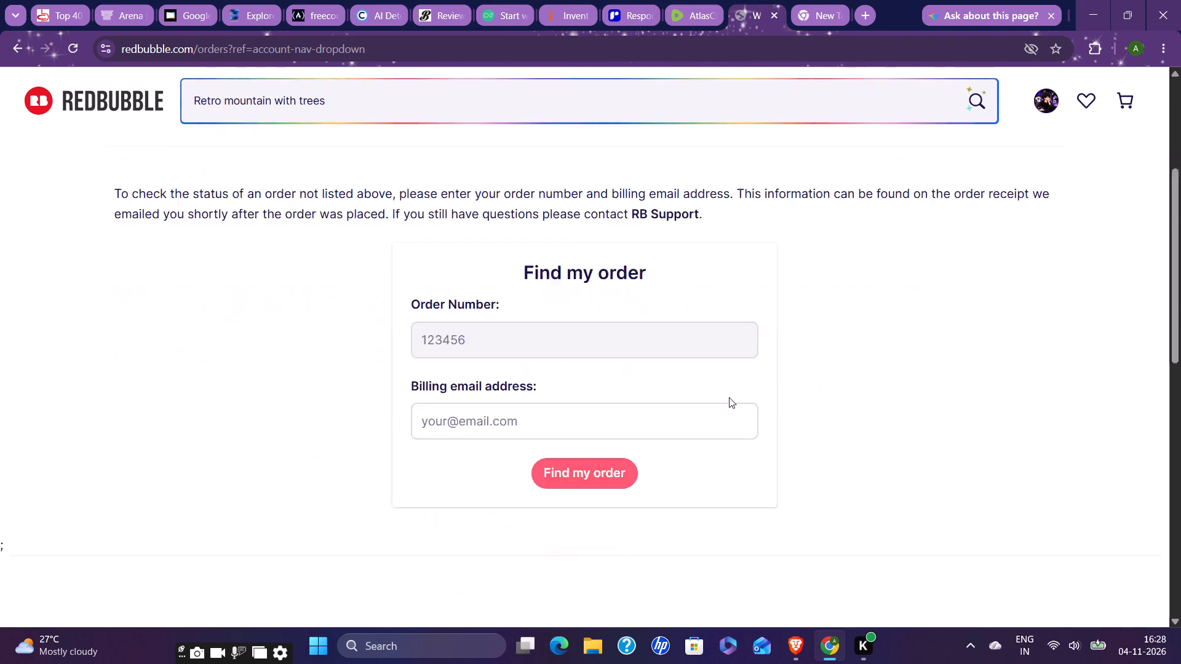
{"action": "scroll", "coordinate": [729, 397], "scroll_direction": "down", "scroll_amount": 1}
{"action": "scroll", "coordinate": [790, 267], "scroll_direction": "up", "scroll_amount": 4}
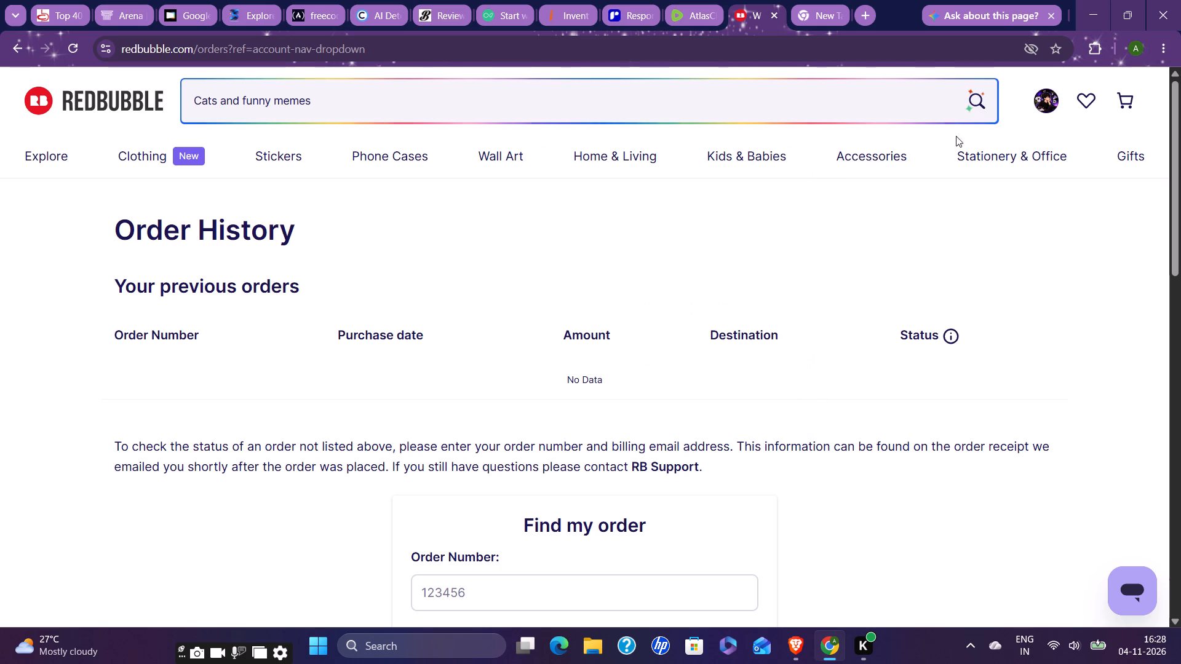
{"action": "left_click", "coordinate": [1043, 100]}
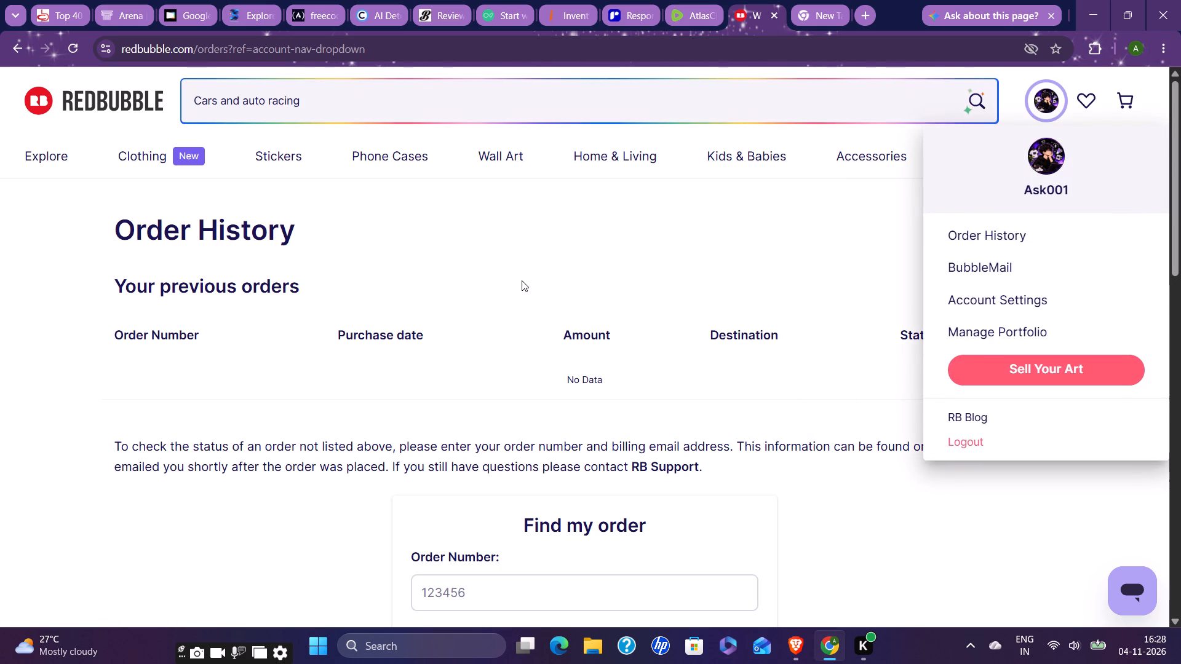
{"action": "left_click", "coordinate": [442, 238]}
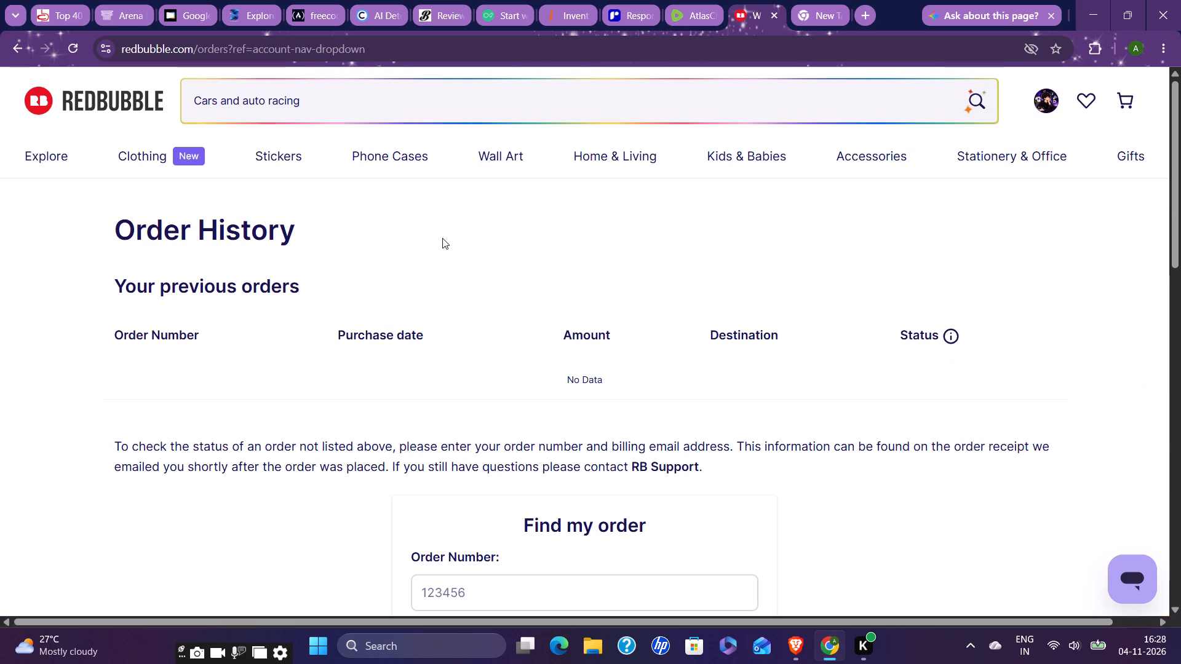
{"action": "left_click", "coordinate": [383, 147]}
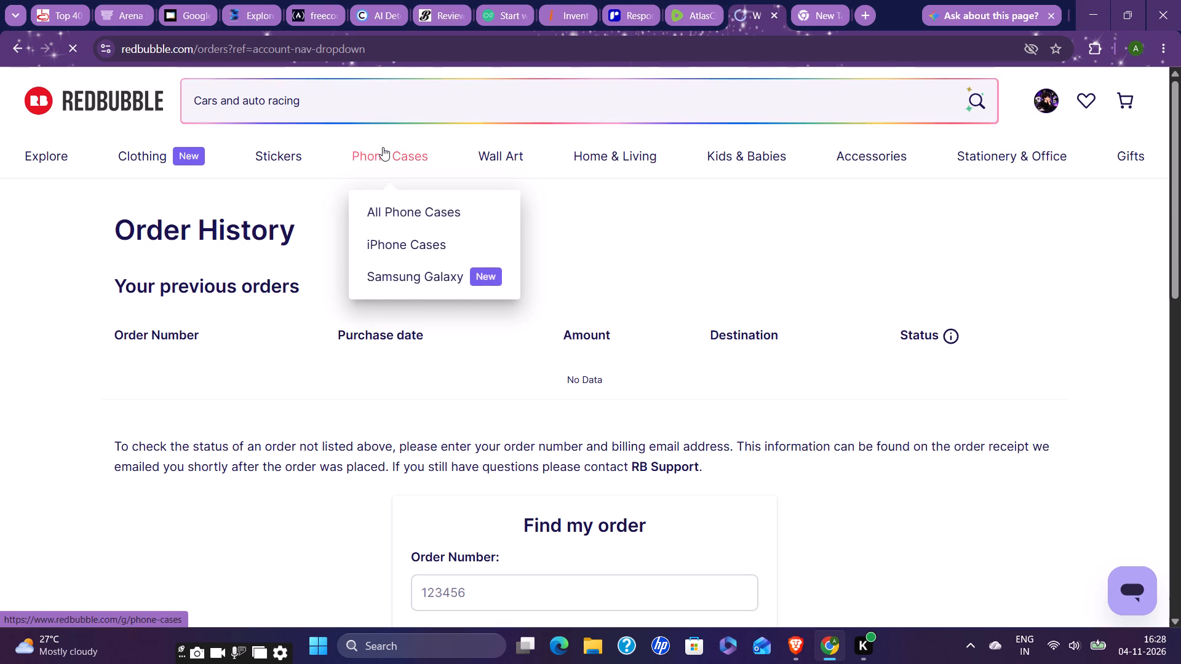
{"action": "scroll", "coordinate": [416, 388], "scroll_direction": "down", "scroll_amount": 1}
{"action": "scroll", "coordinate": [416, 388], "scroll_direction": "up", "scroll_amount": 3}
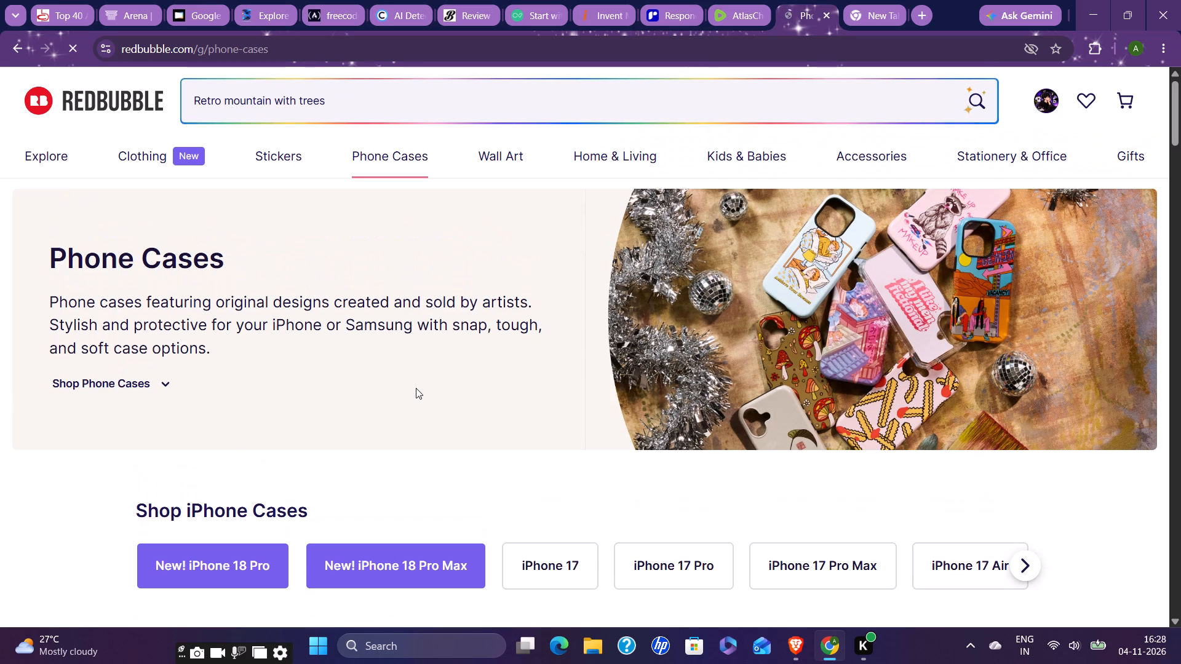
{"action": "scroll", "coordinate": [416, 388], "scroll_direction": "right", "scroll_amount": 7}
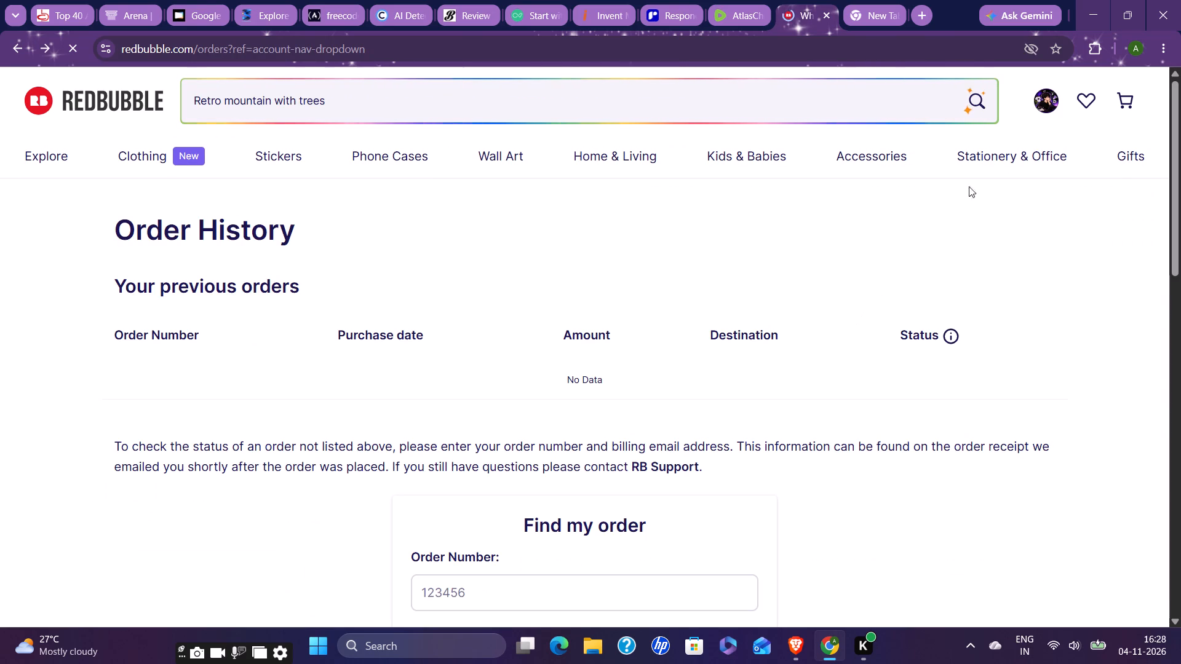
Open Manage Portfolio from the account options and check the uploaded works.
{"action": "left_click", "coordinate": [1046, 95]}
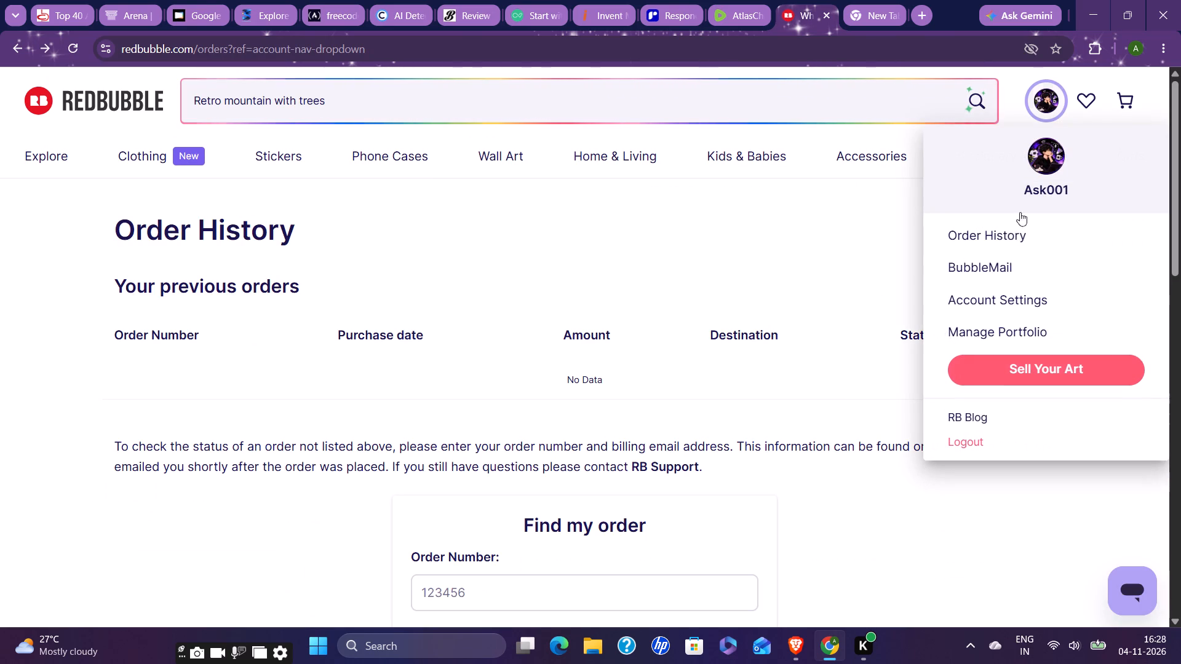
{"action": "left_click", "coordinate": [1012, 325]}
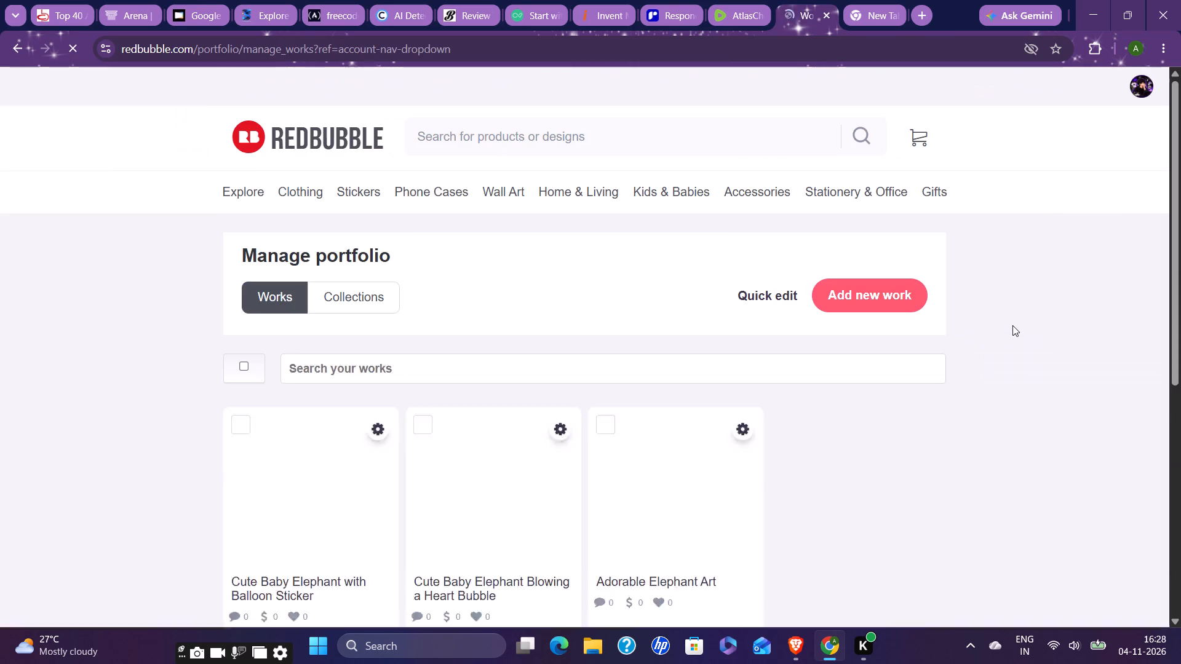
{"action": "scroll", "coordinate": [713, 392], "scroll_direction": "down", "scroll_amount": 3}
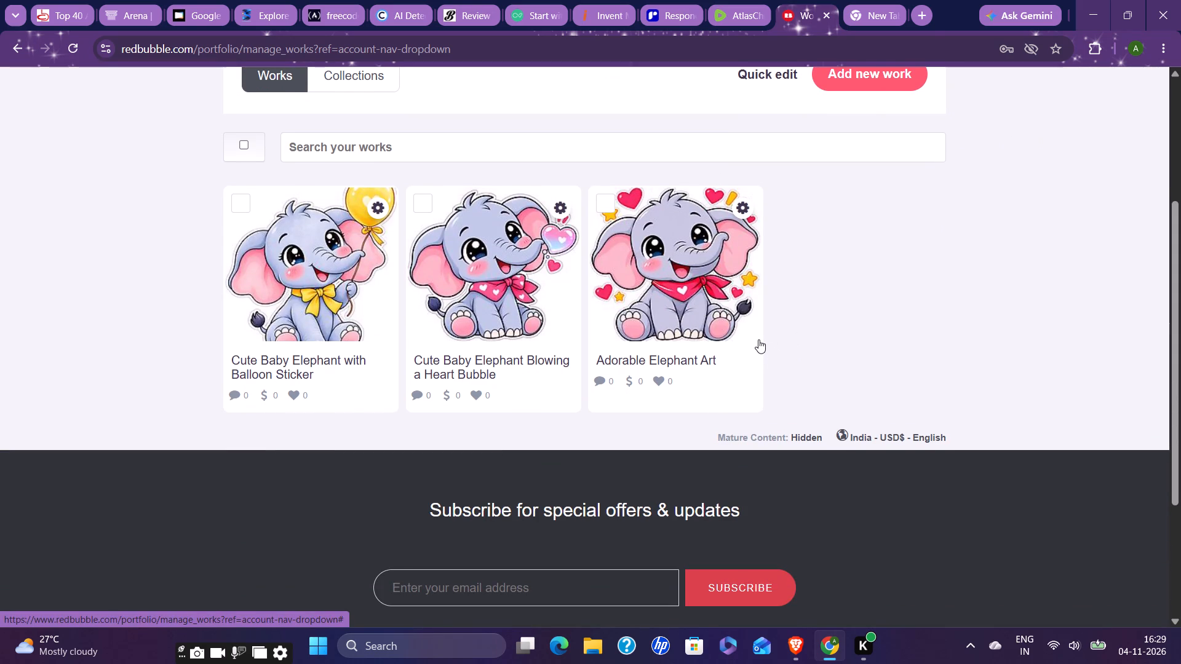
Look over the three elephant works listed on the Manage portfolio page.
{"action": "scroll", "coordinate": [758, 339], "scroll_direction": "up", "scroll_amount": 1}
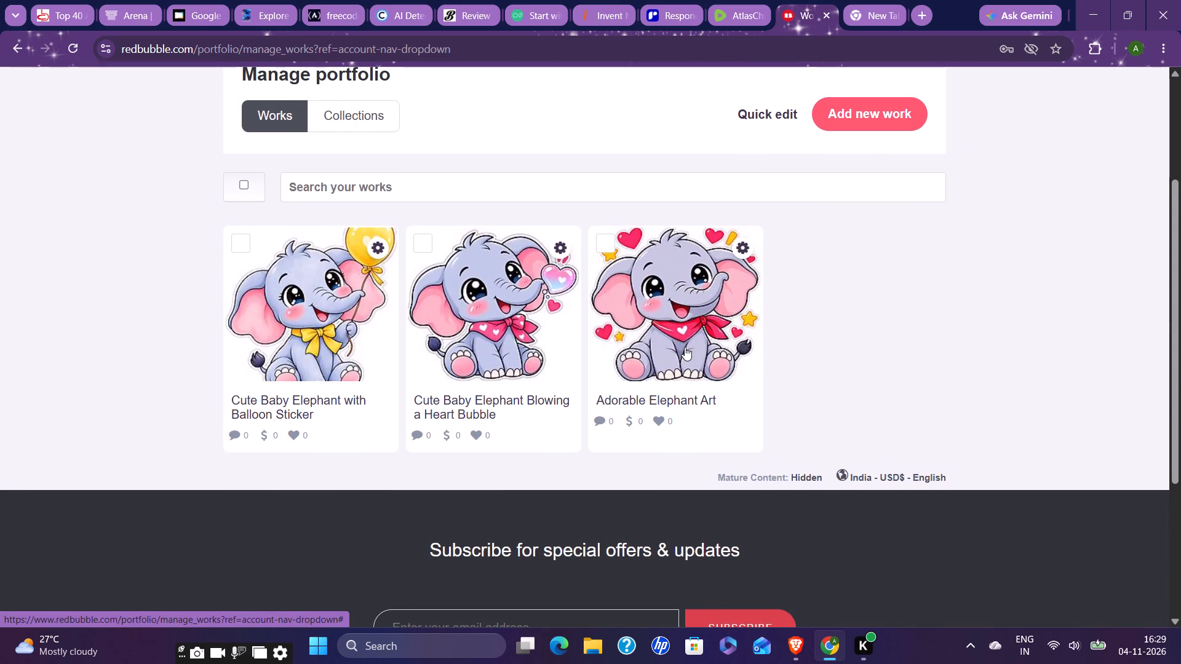
{"action": "scroll", "coordinate": [685, 347], "scroll_direction": "up", "scroll_amount": 2}
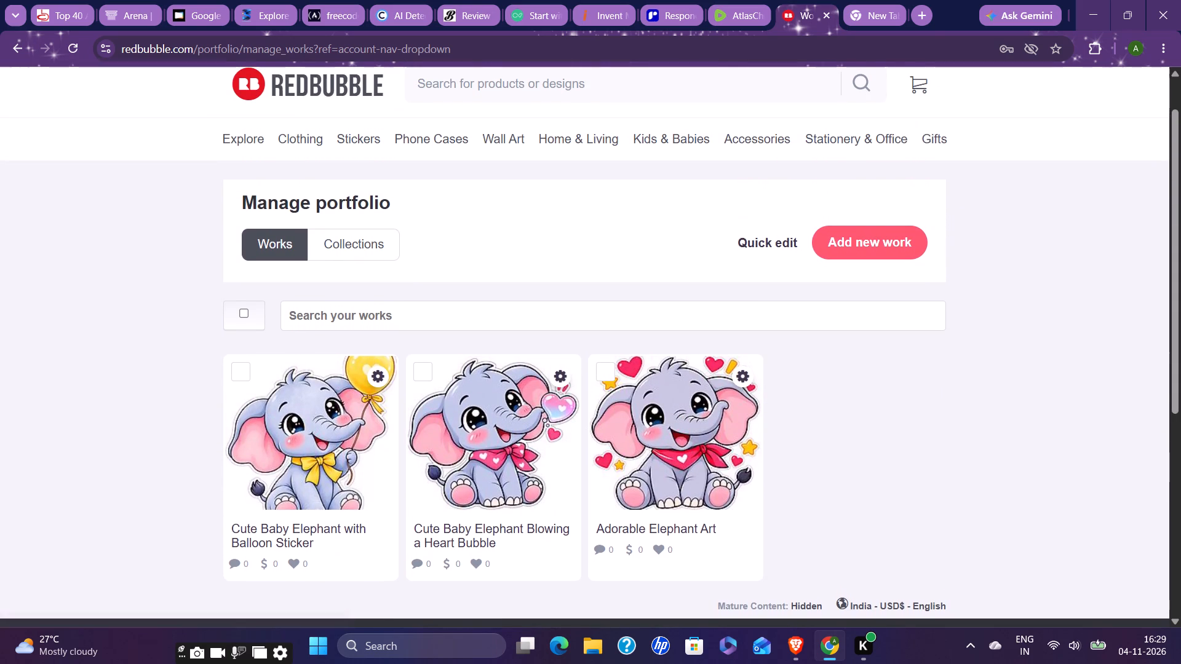
{"action": "scroll", "coordinate": [757, 314], "scroll_direction": "up", "scroll_amount": 1}
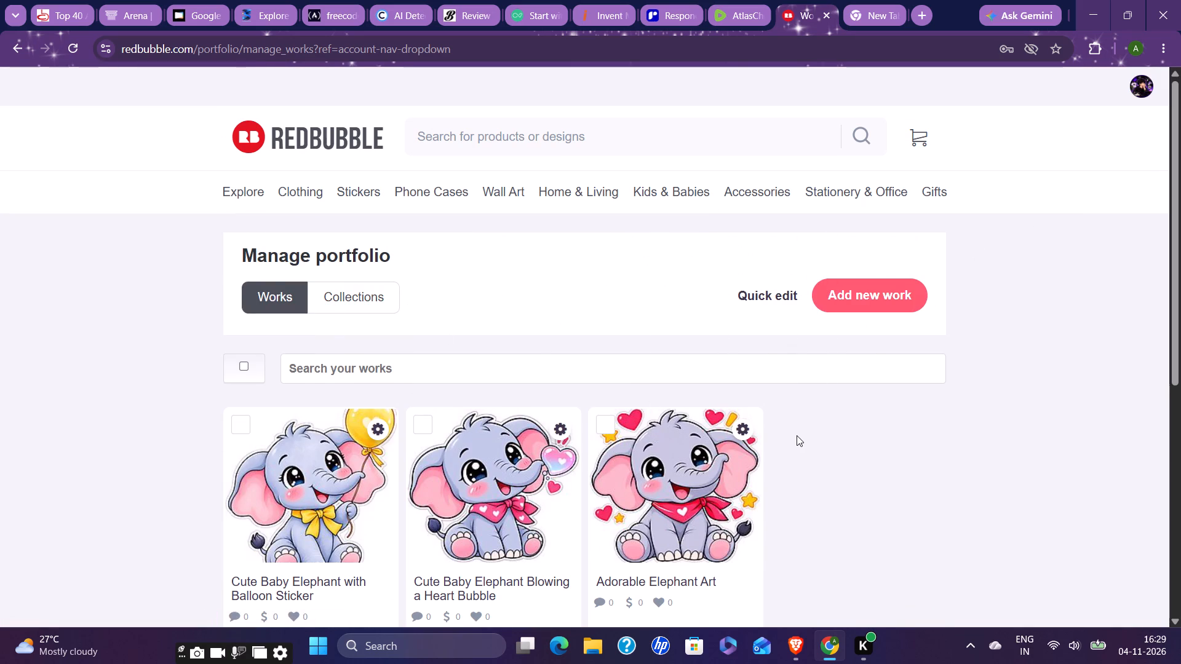
{"action": "scroll", "coordinate": [797, 435], "scroll_direction": "down", "scroll_amount": 1}
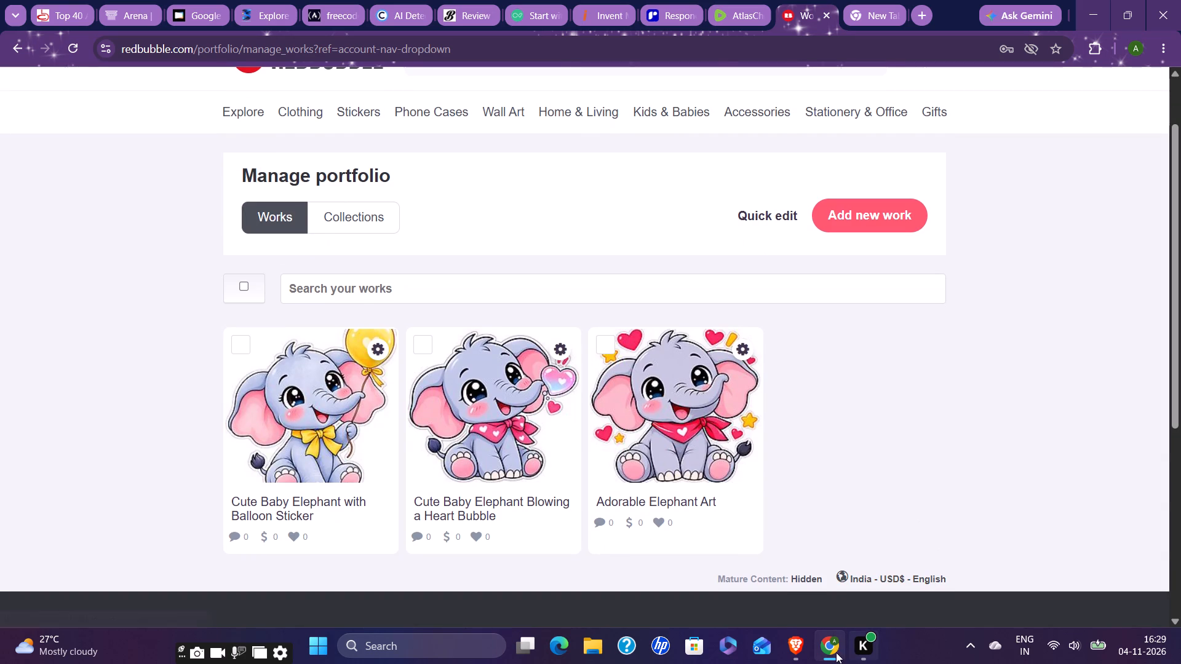
{"action": "left_click", "coordinate": [880, 0]}
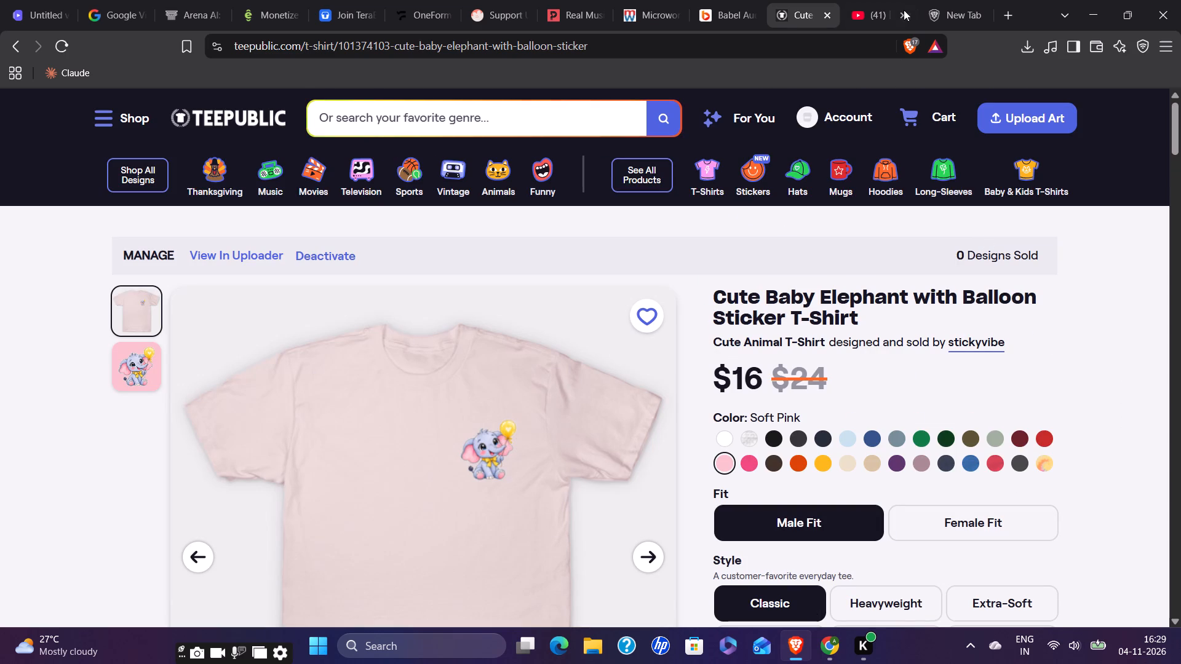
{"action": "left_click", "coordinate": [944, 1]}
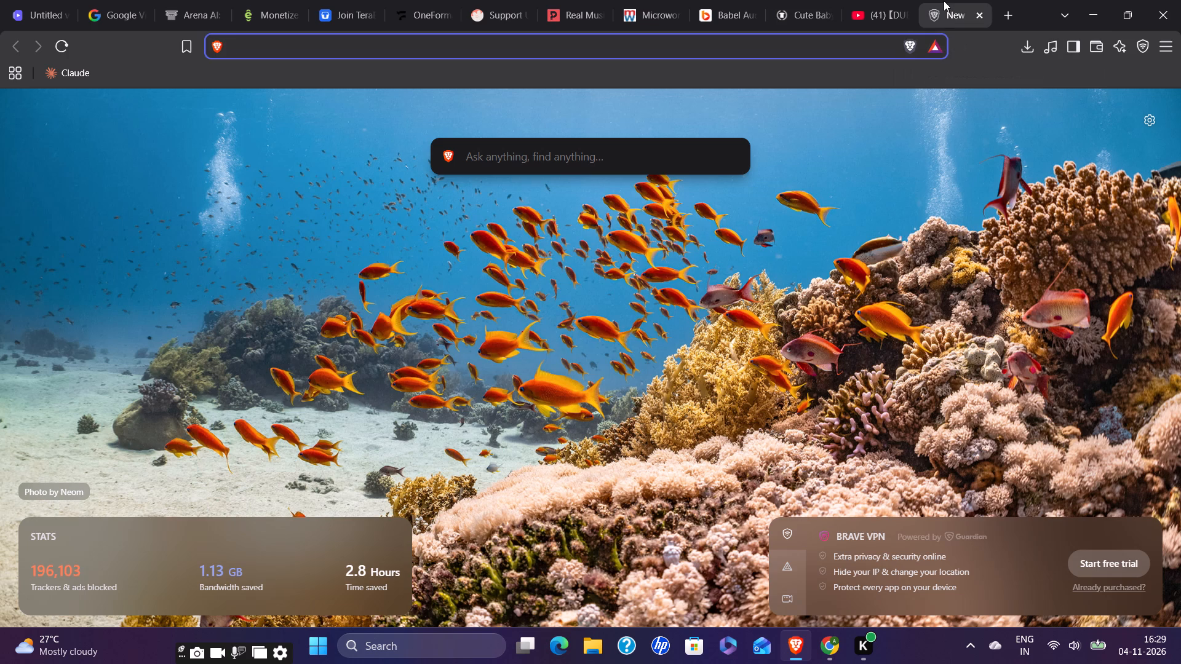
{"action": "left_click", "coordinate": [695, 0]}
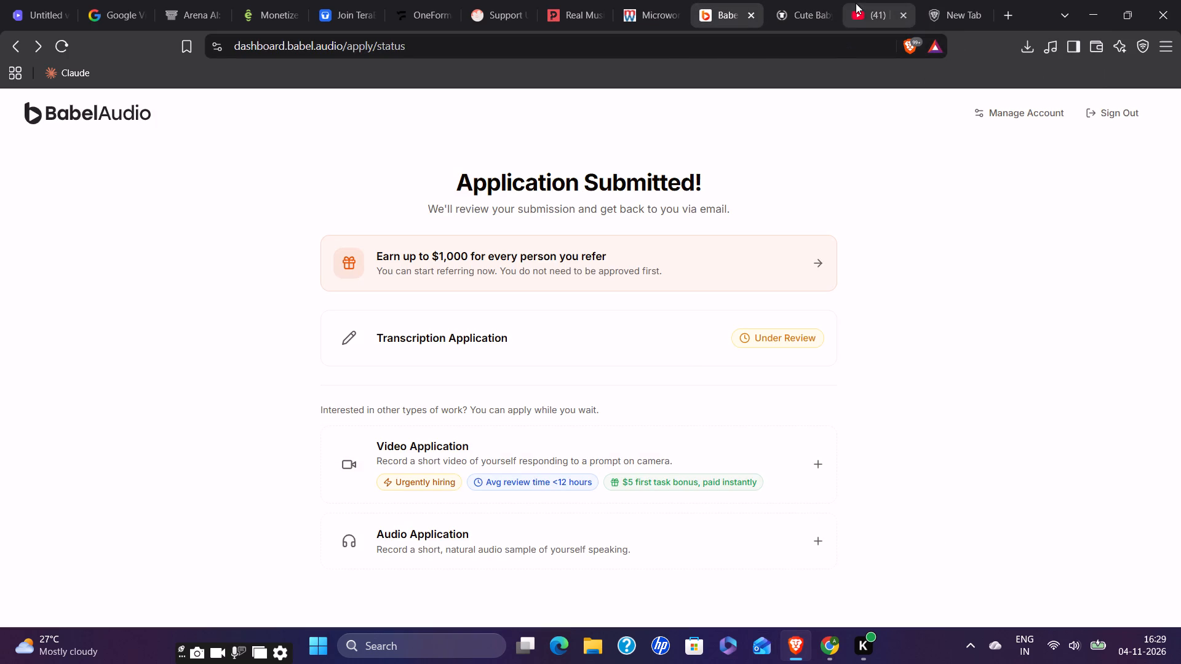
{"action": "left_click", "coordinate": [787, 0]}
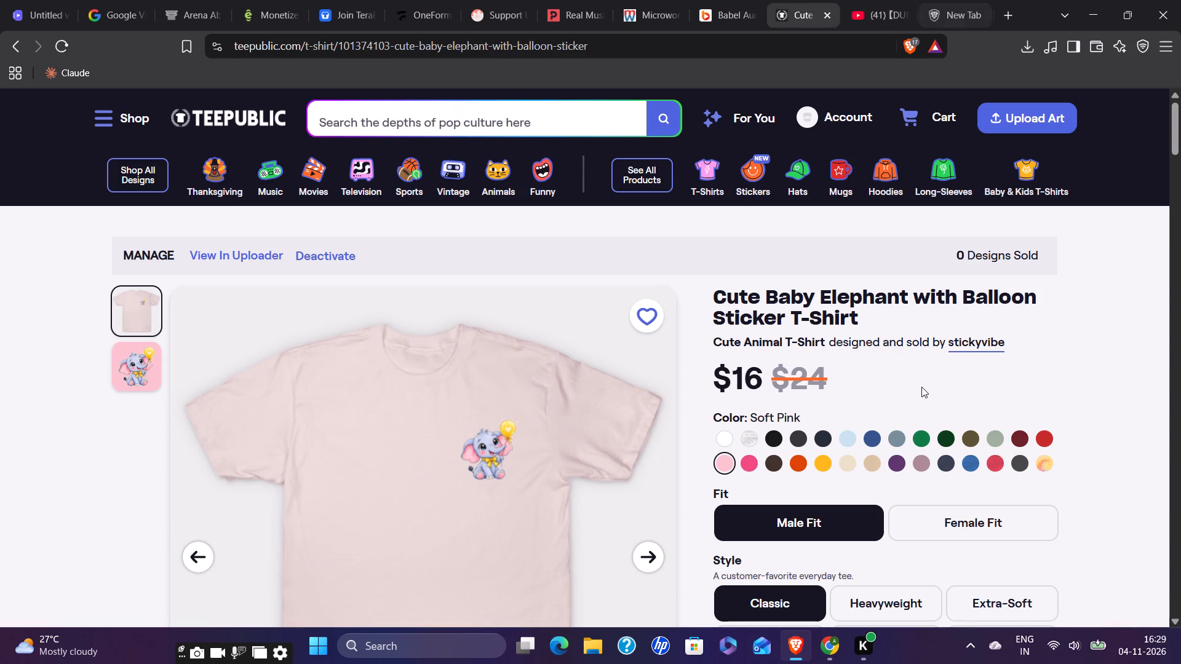